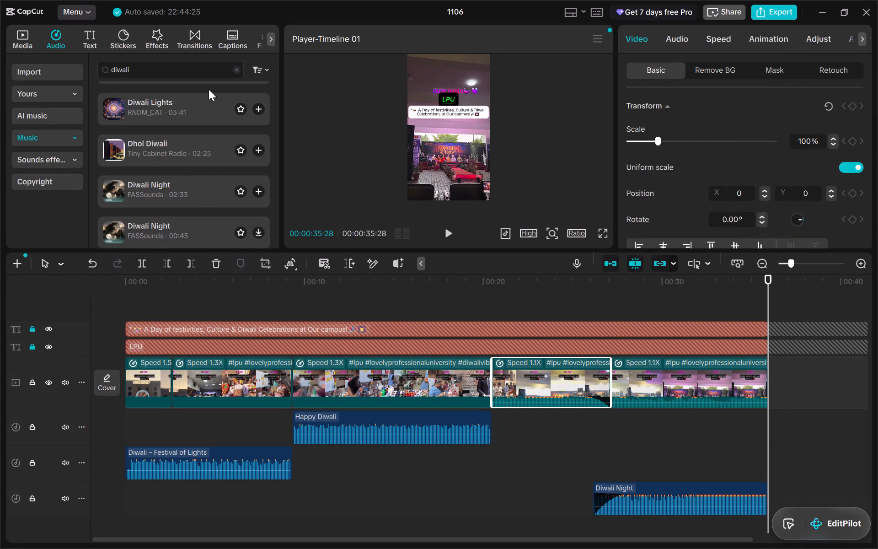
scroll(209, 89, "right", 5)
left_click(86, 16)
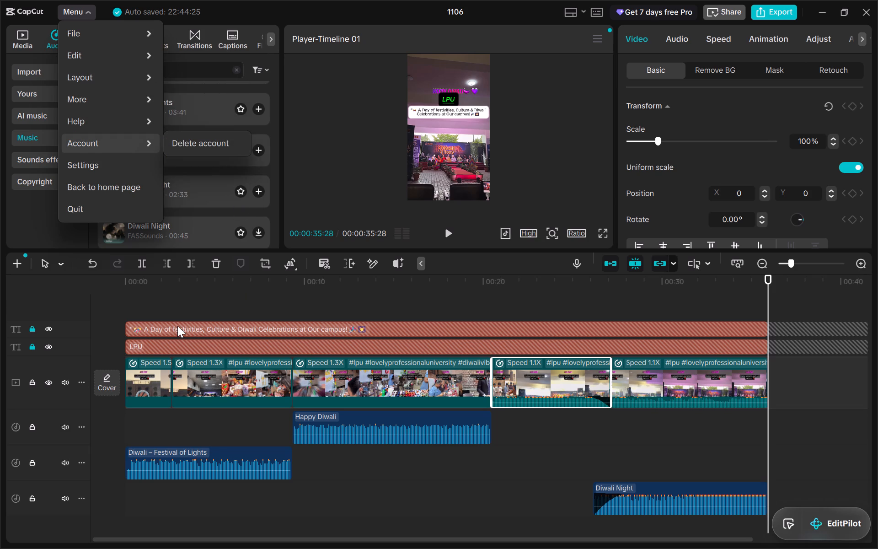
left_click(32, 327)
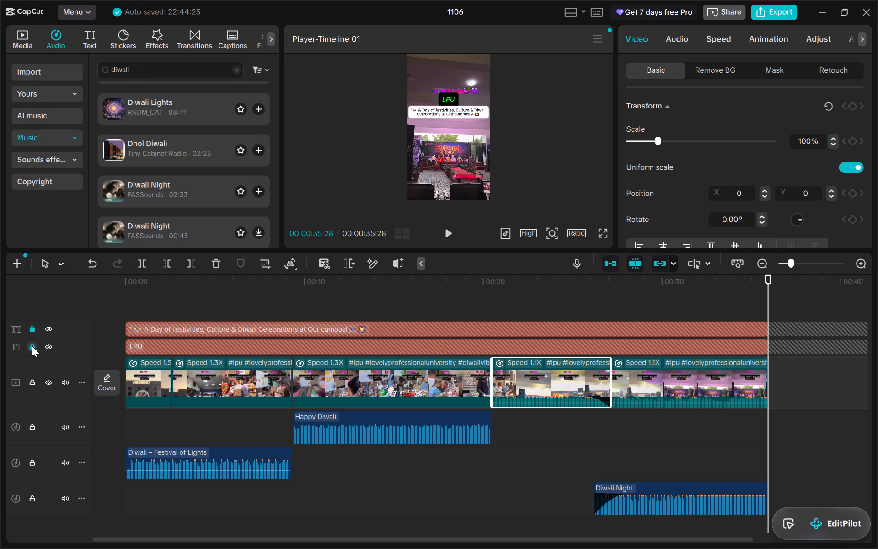
Lock the main video track and all three audio tracks, keeping both text tracks locked.
left_click(32, 346)
left_click(32, 346)
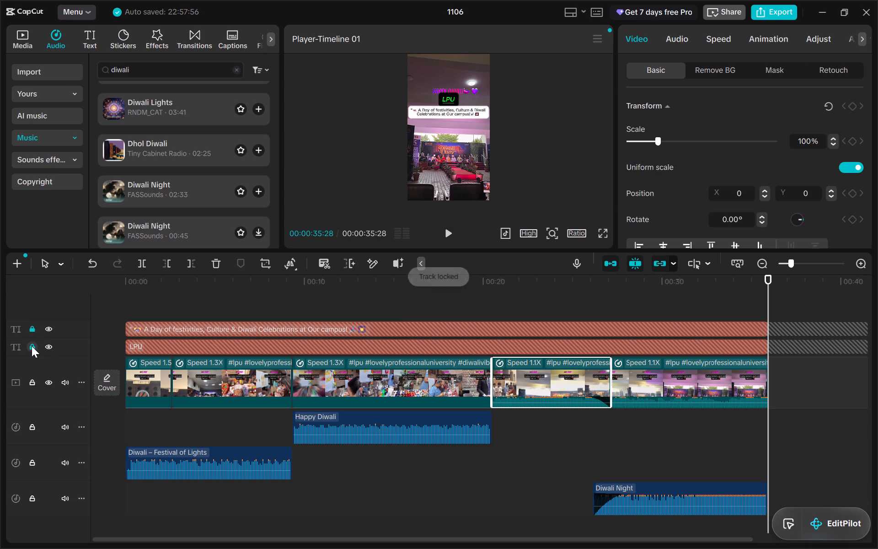
left_click(32, 379)
left_click(30, 425)
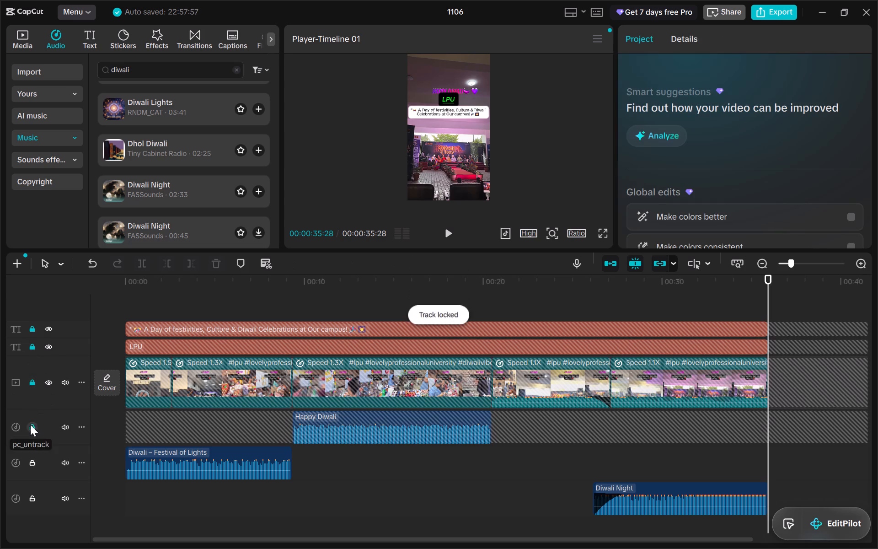
left_click(30, 463)
left_click(32, 498)
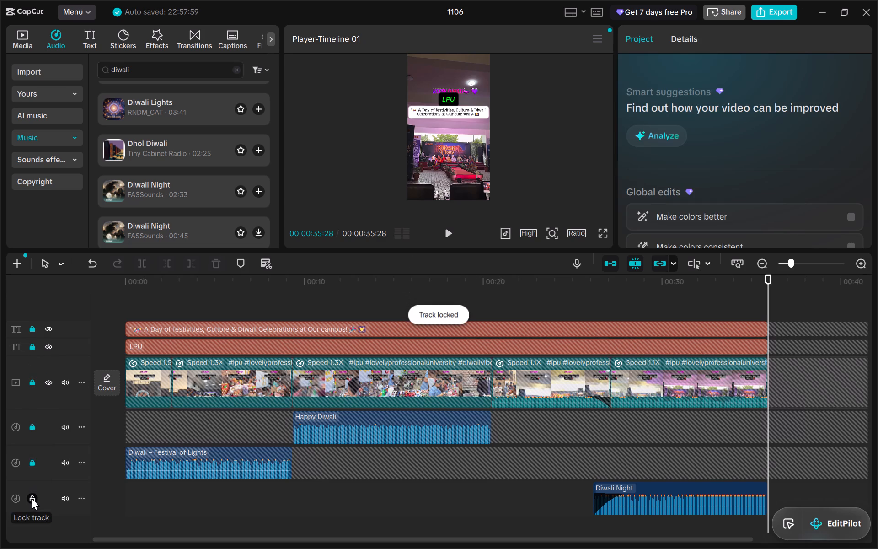
Play the video from the beginning and replay the section starting at about 20 seconds to review the edit.
left_click_drag(451, 236, 447, 230)
left_click(447, 230)
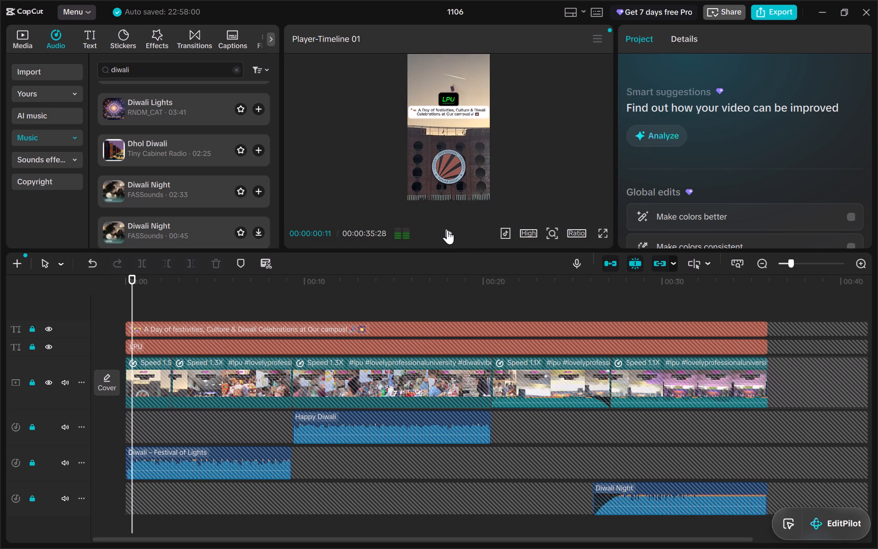
left_click(447, 230)
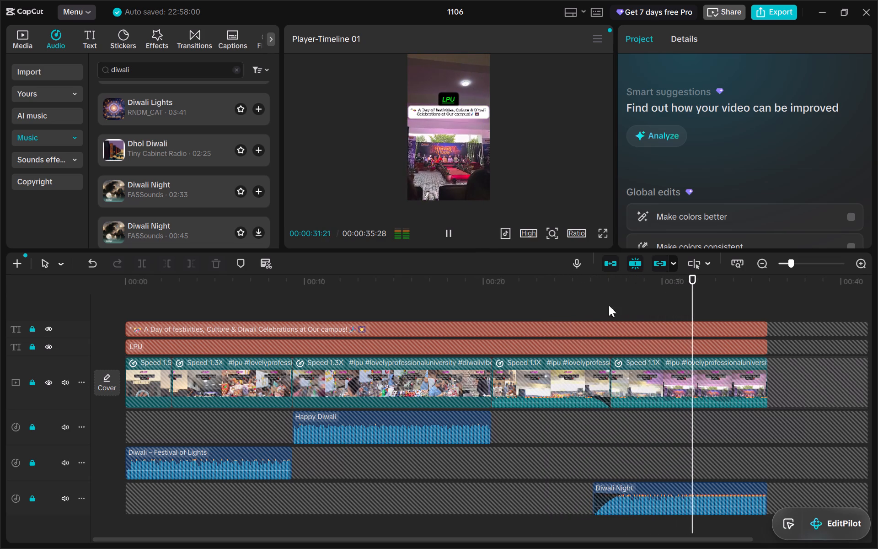
left_click_drag(715, 307, 489, 290)
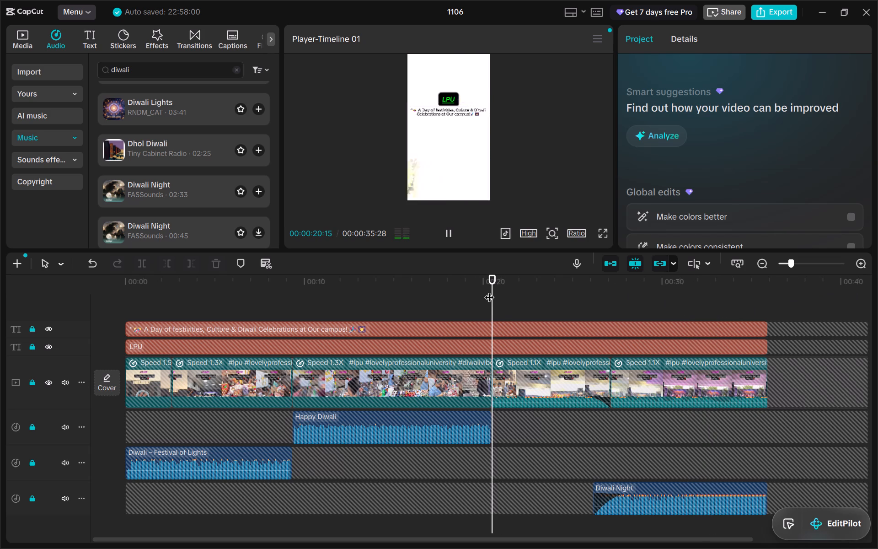
left_click(447, 230)
left_click(447, 230)
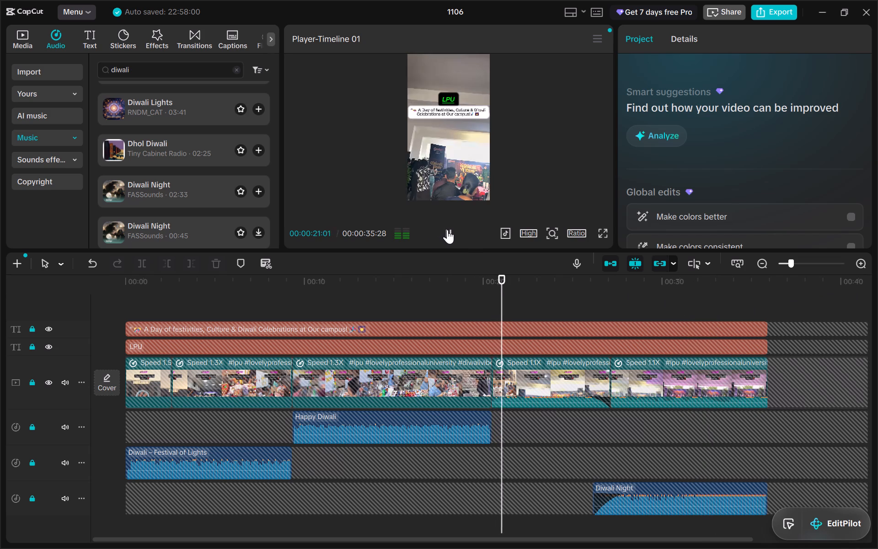
Scrub through the third video clip between about 9 and 18 seconds to examine its shots and find a cut point.
left_click_drag(506, 301, 381, 303)
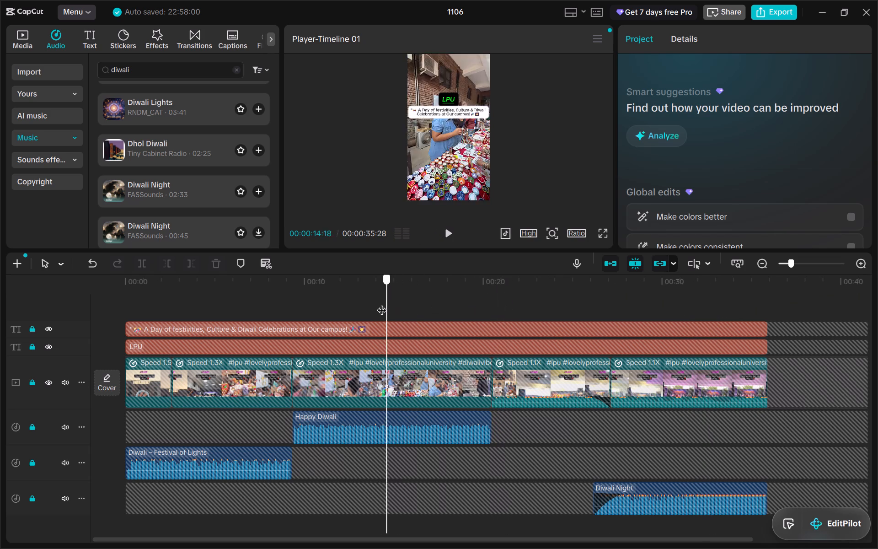
left_click_drag(381, 303, 402, 308)
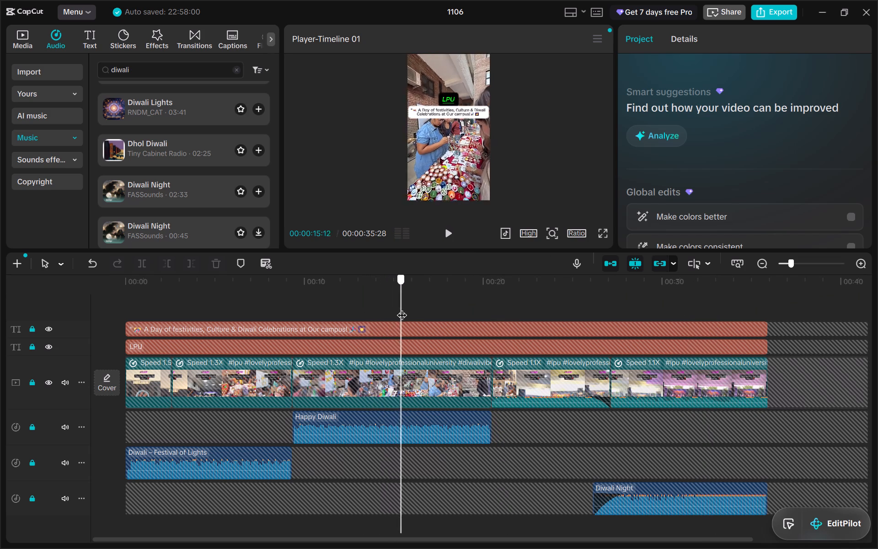
left_click_drag(402, 308, 448, 317)
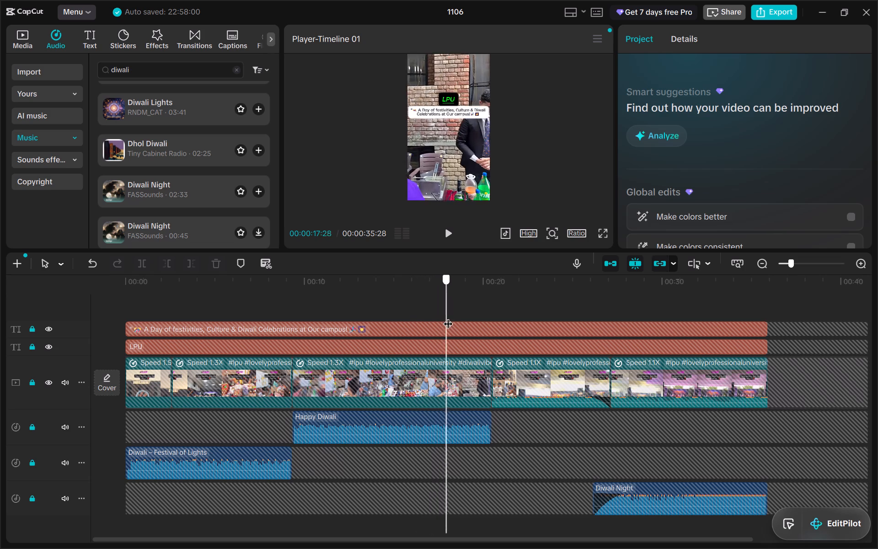
left_click_drag(448, 317, 343, 307)
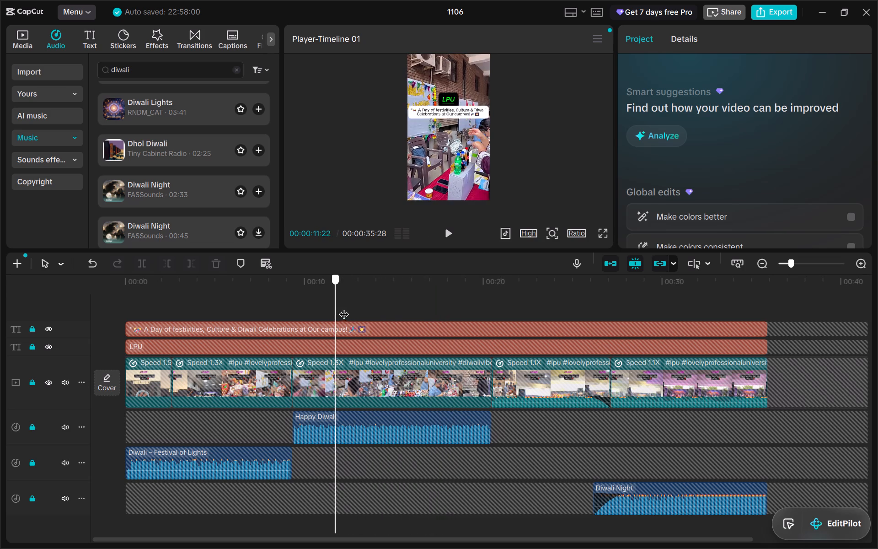
left_click_drag(343, 307, 343, 306)
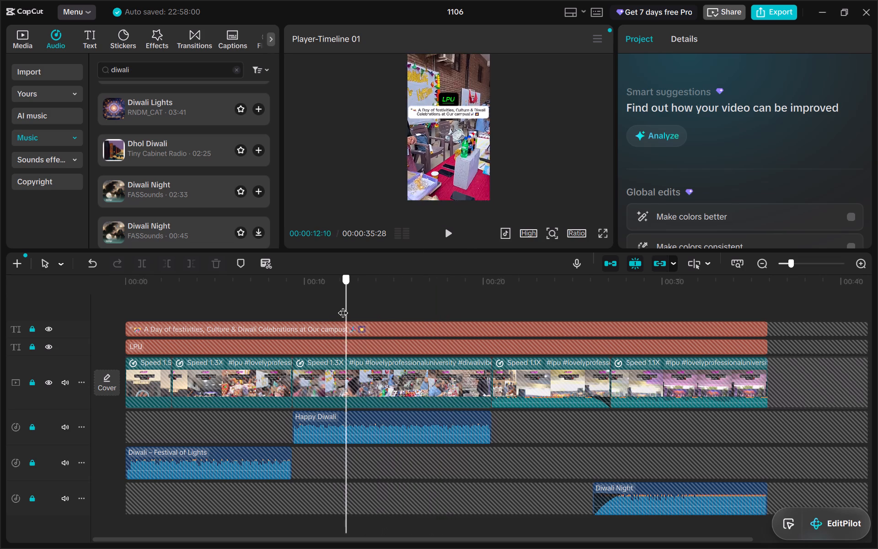
left_click_drag(343, 306, 316, 305)
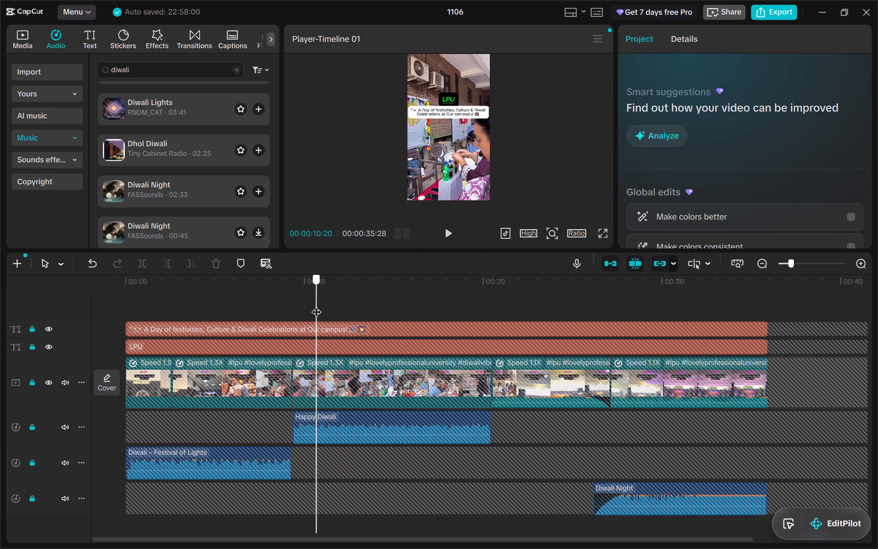
left_click_drag(316, 305, 296, 303)
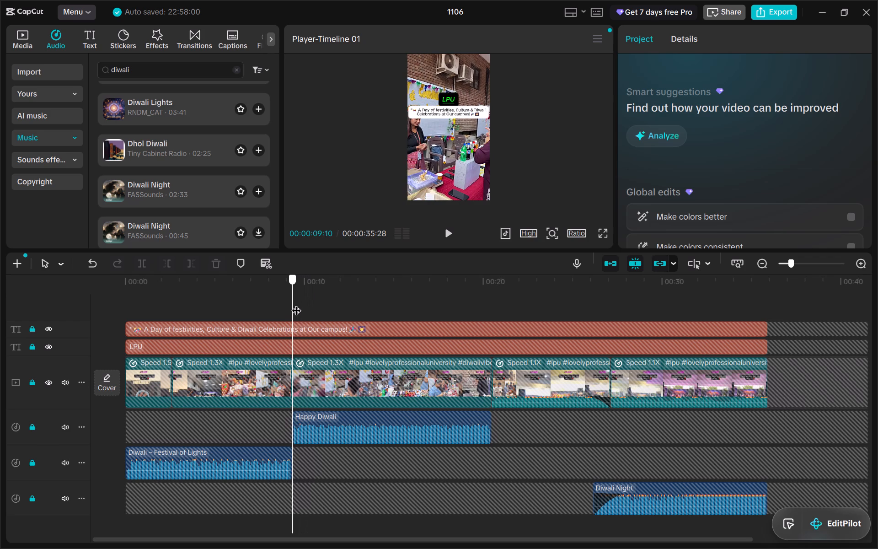
left_click_drag(296, 303, 363, 312)
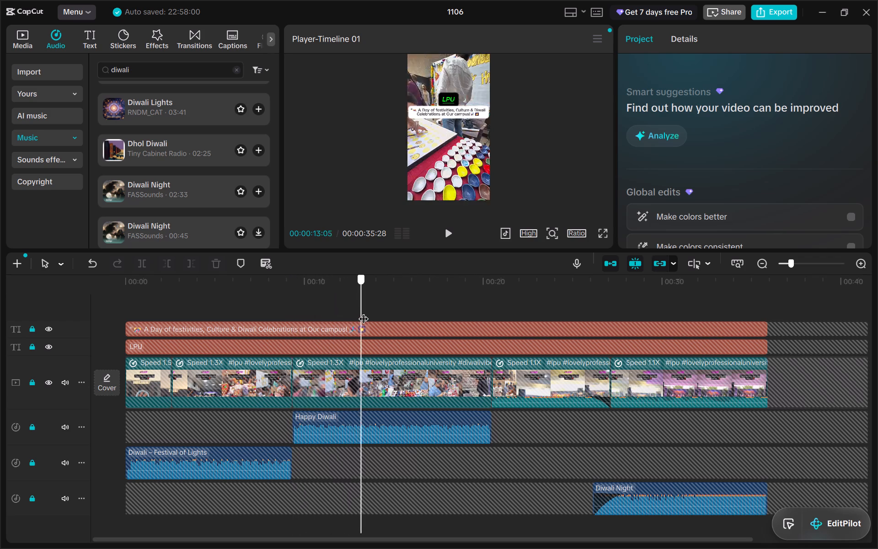
left_click_drag(363, 312, 354, 312)
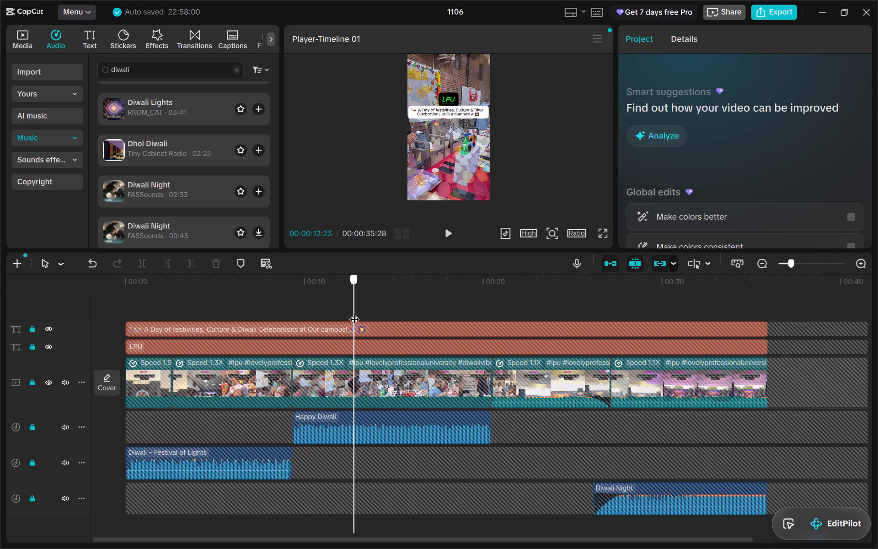
left_click_drag(354, 312, 356, 312)
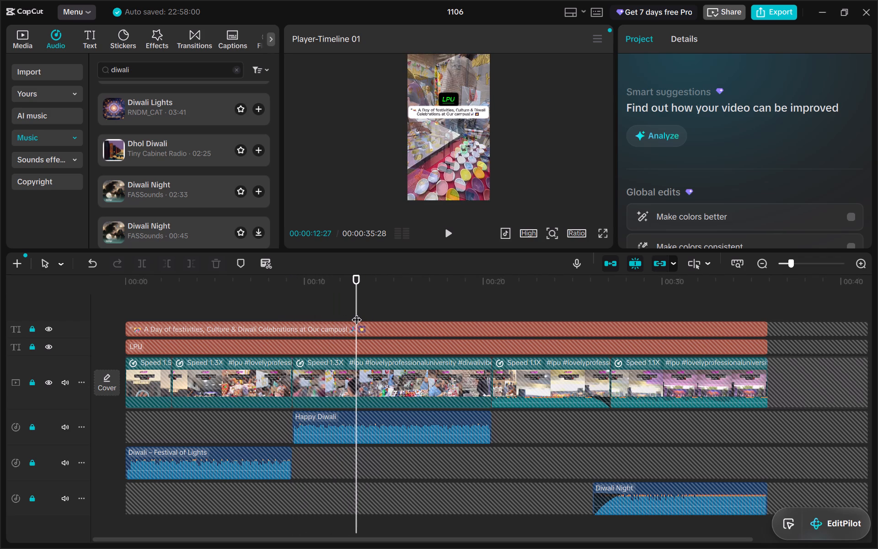
Unlock the main video track, delete the third clip's footage before 00:00:13:05, and lock the track again.
left_click(33, 383)
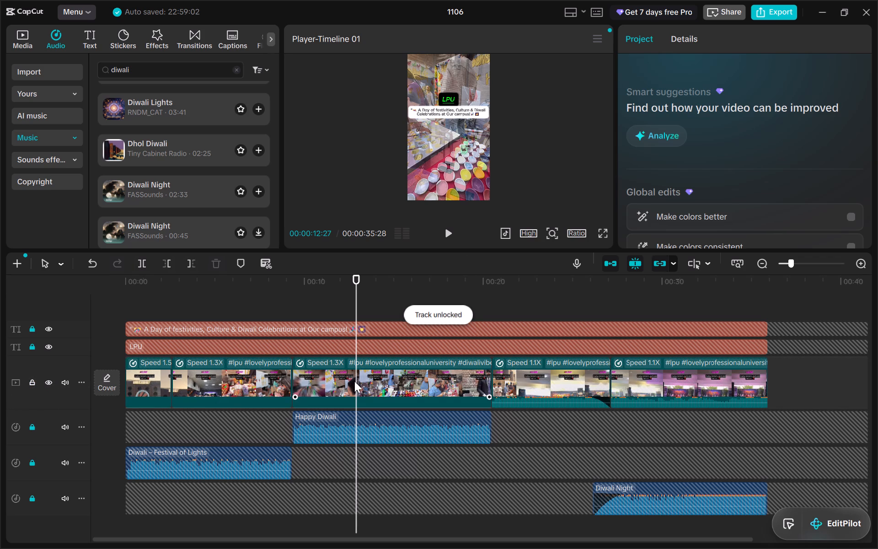
left_click_drag(356, 293, 353, 292)
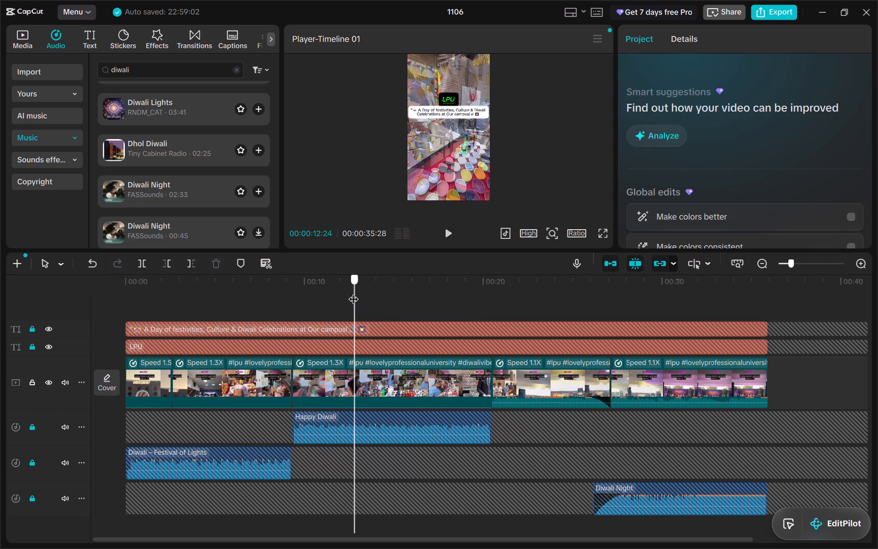
left_click_drag(353, 292, 297, 291)
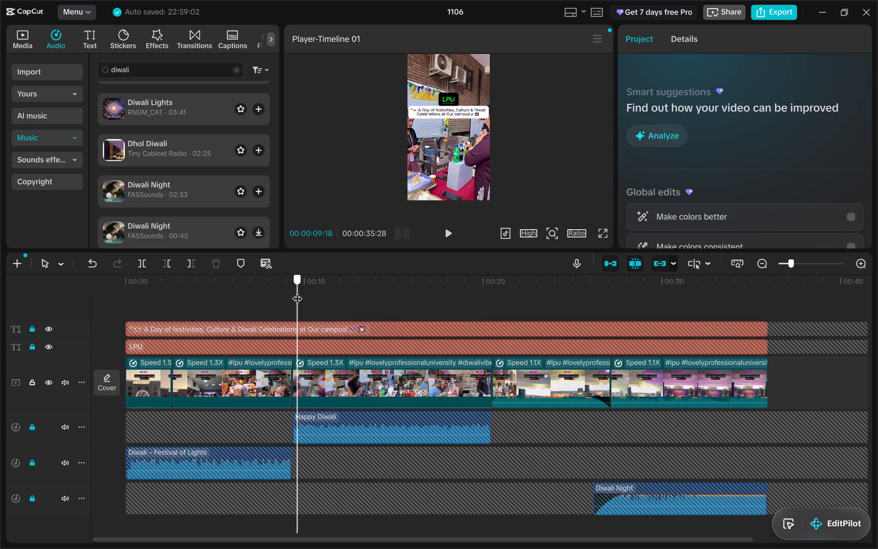
left_click_drag(297, 291, 330, 295)
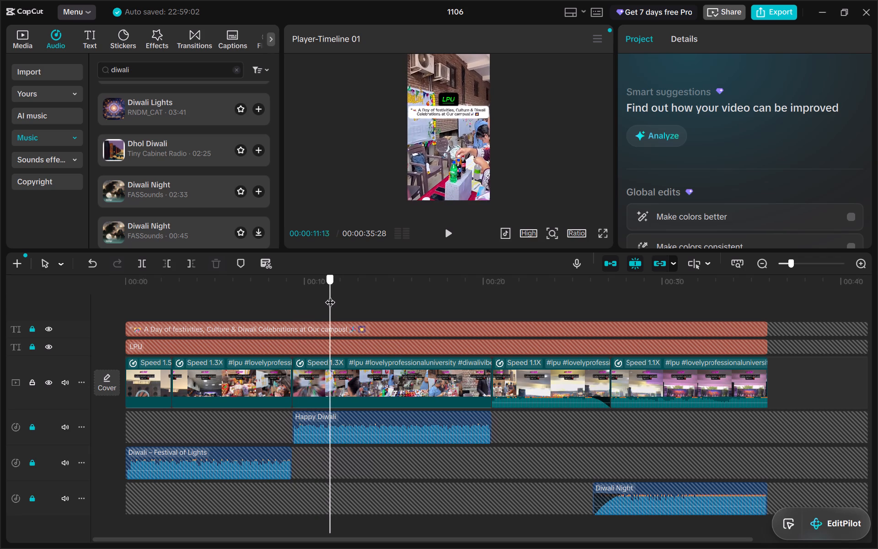
left_click_drag(330, 295, 358, 301)
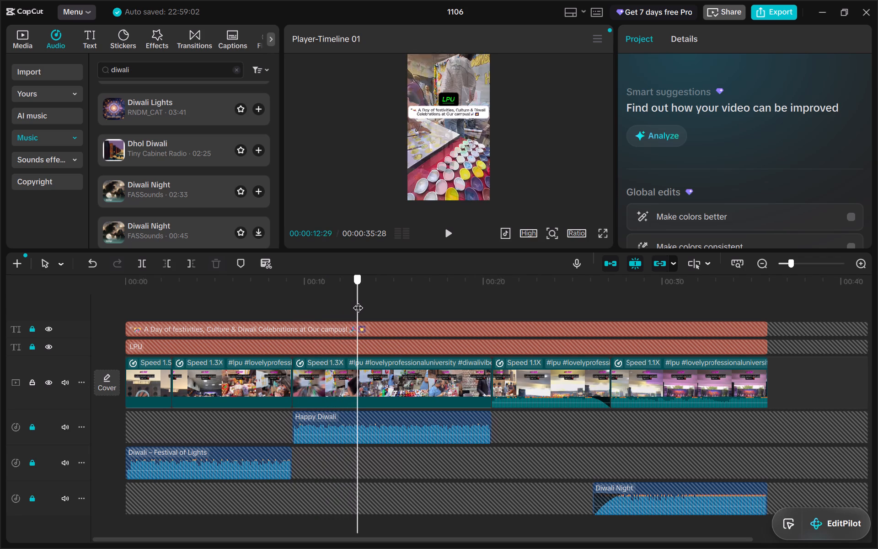
left_click_drag(358, 301, 358, 301)
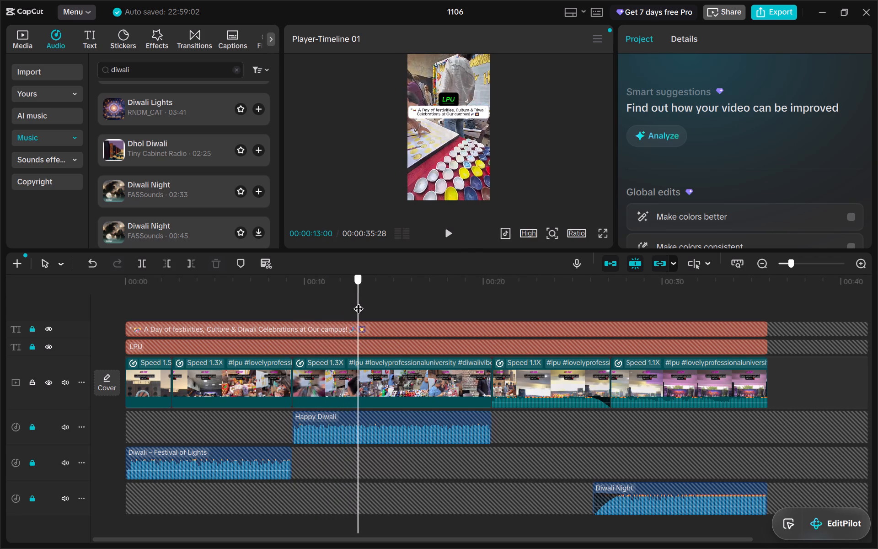
left_click_drag(358, 301, 360, 302)
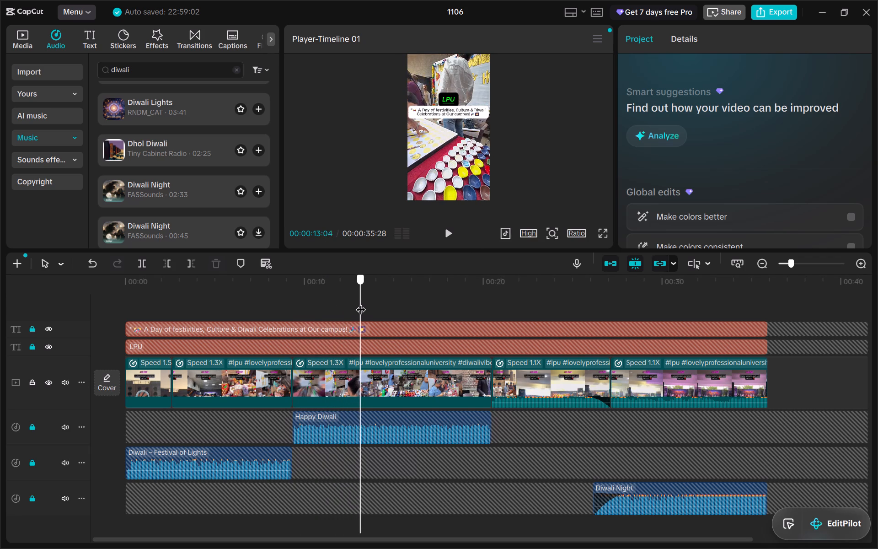
left_click_drag(360, 302, 361, 303)
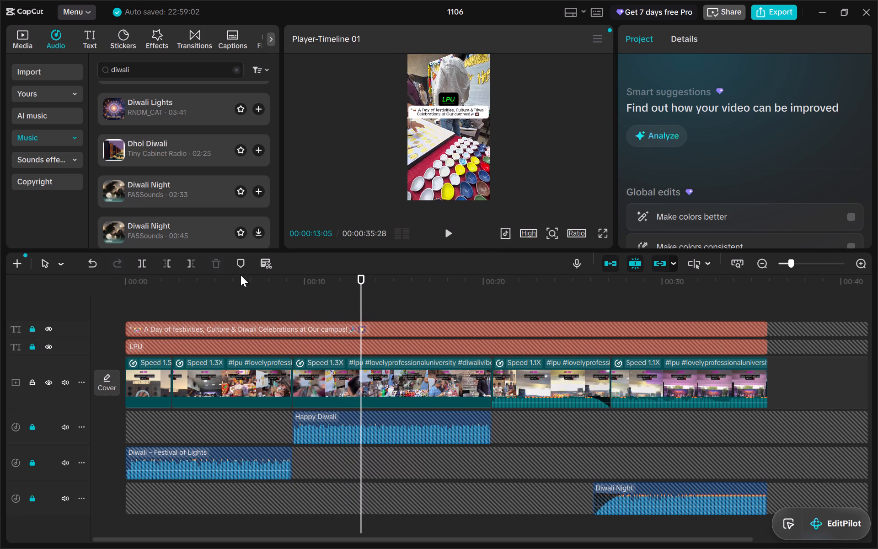
left_click(170, 266)
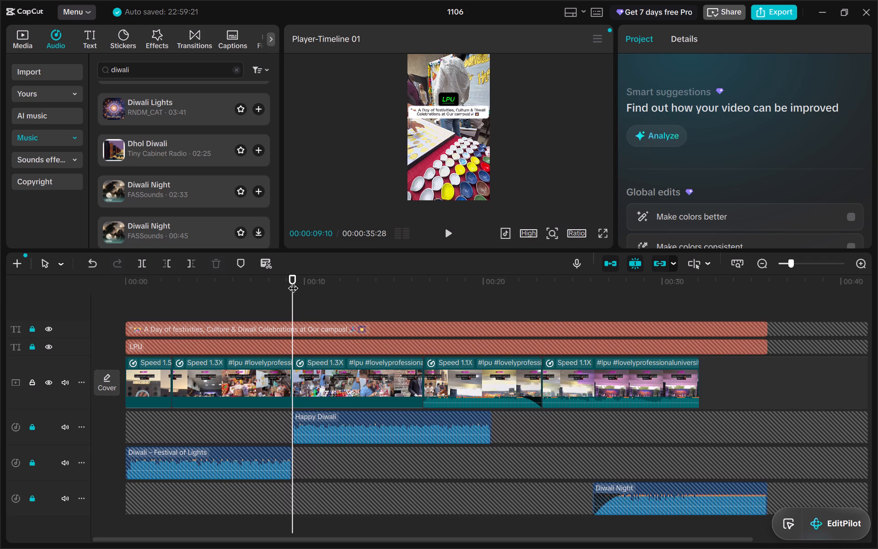
left_click(33, 380)
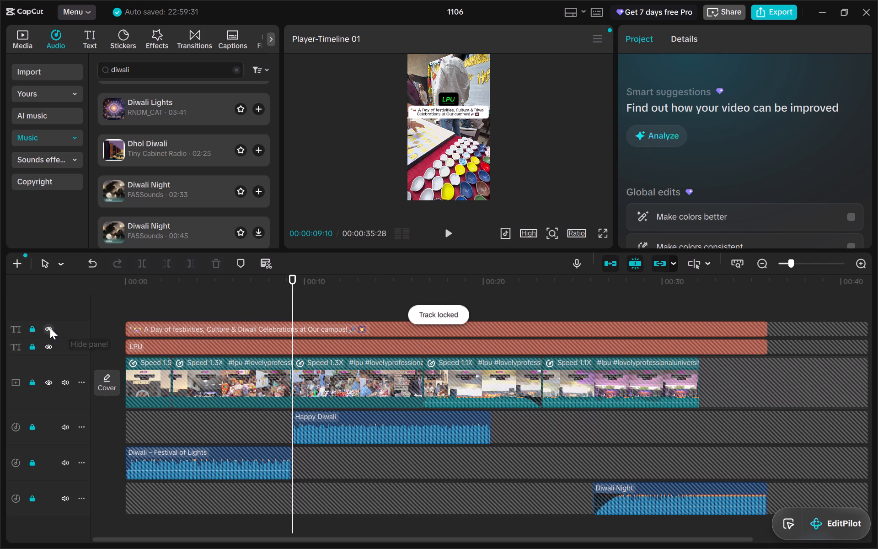
Unlock both text tracks and trim the "A Day of festivities" caption's end to the end of the video at 00:00:32:03.
left_click(31, 329)
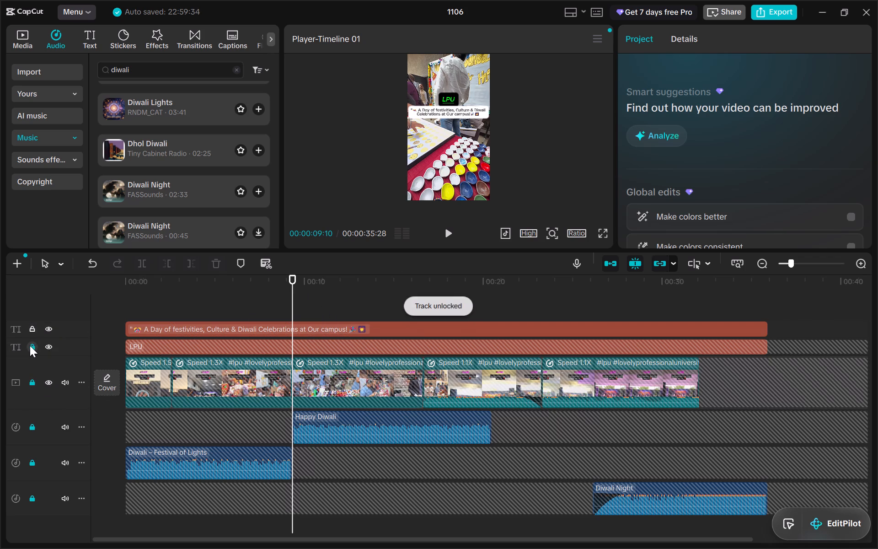
left_click(31, 346)
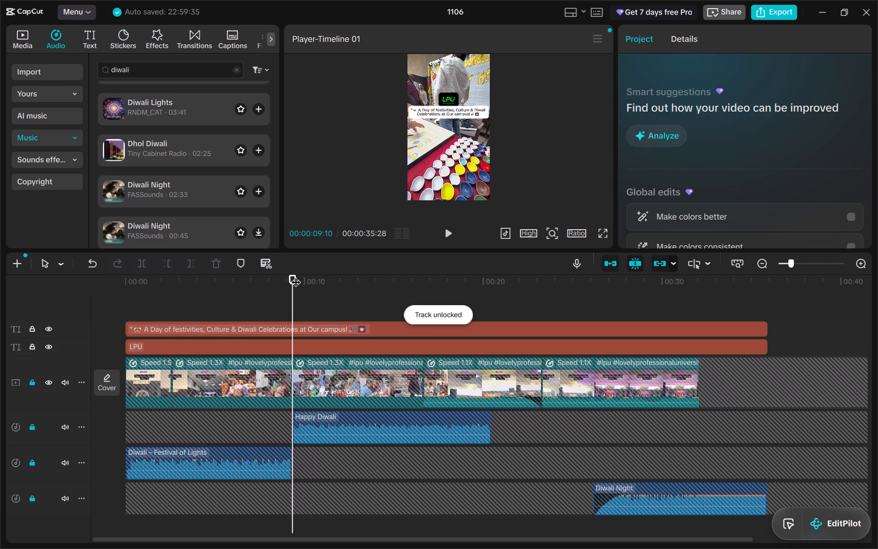
left_click_drag(295, 275, 729, 306)
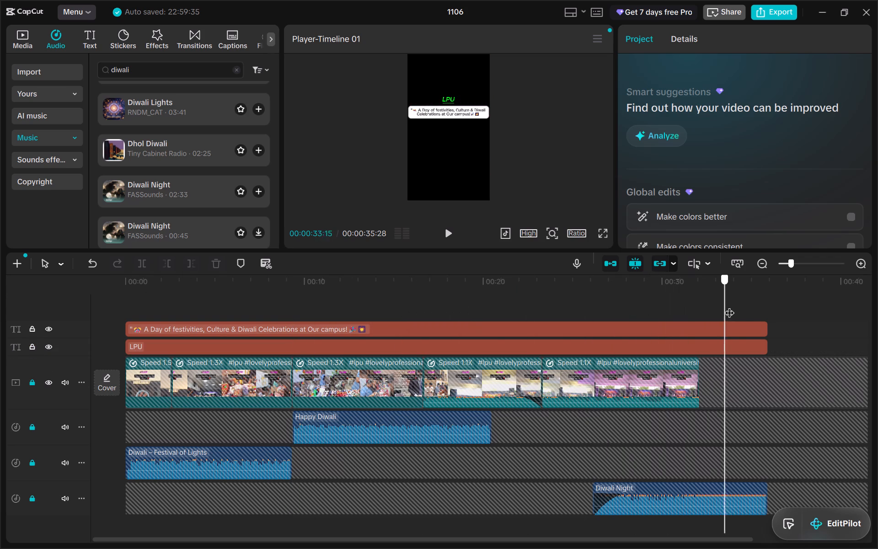
left_click_drag(729, 306, 701, 309)
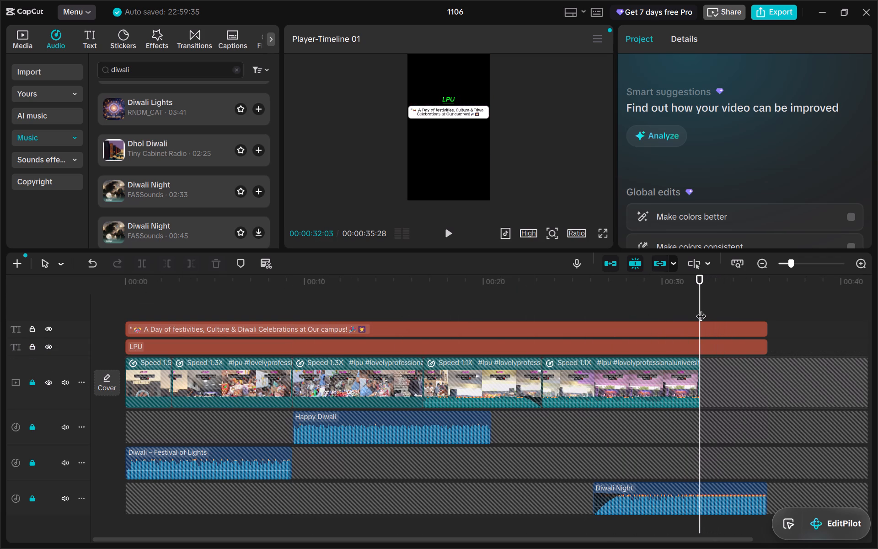
left_click(704, 325)
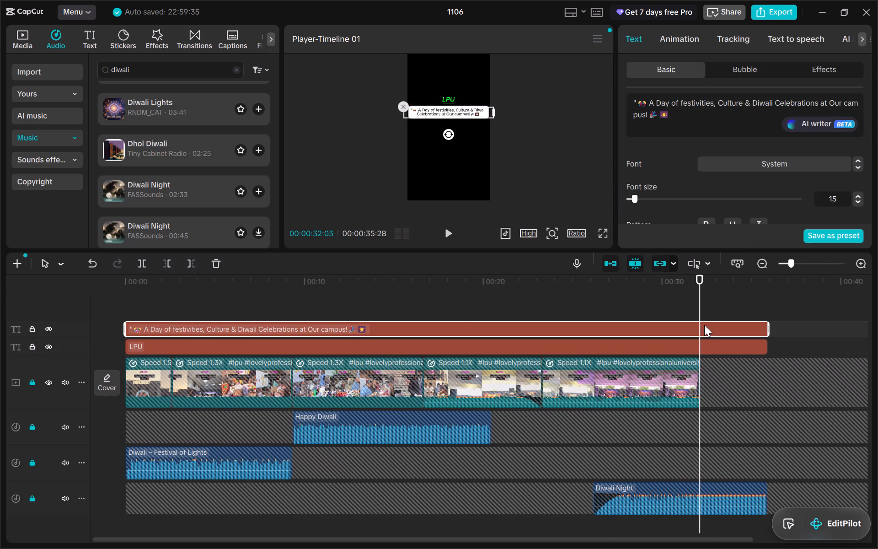
left_click(190, 265)
Trim the end of the "LPU" text to the end of the video at 00:00:32:03 and lock both text tracks.
left_click(348, 344)
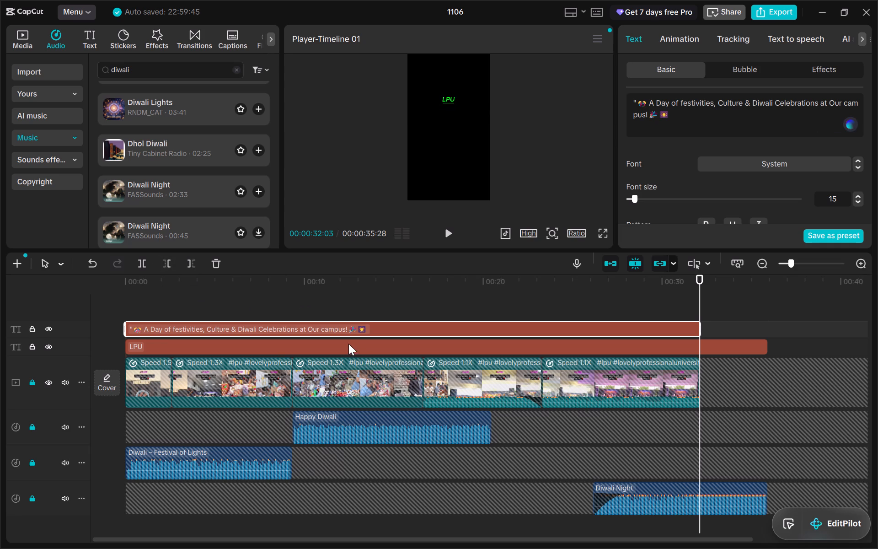
left_click(192, 263)
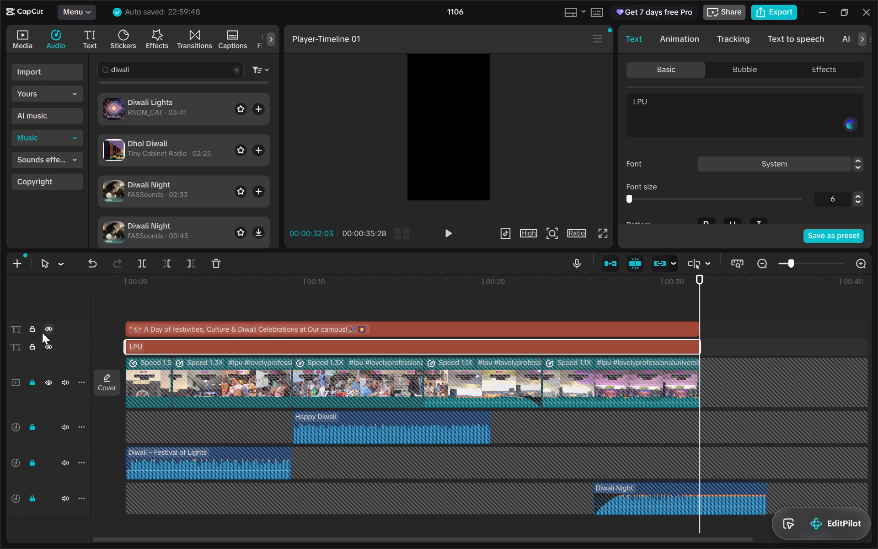
left_click(30, 326)
left_click(31, 346)
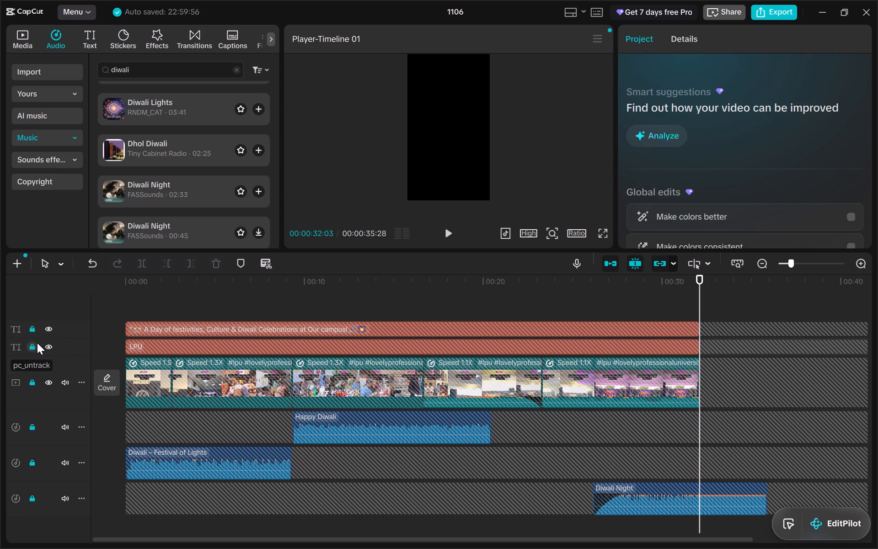
Return to the start of the video and unlock all three audio tracks.
left_click_drag(701, 292, 183, 327)
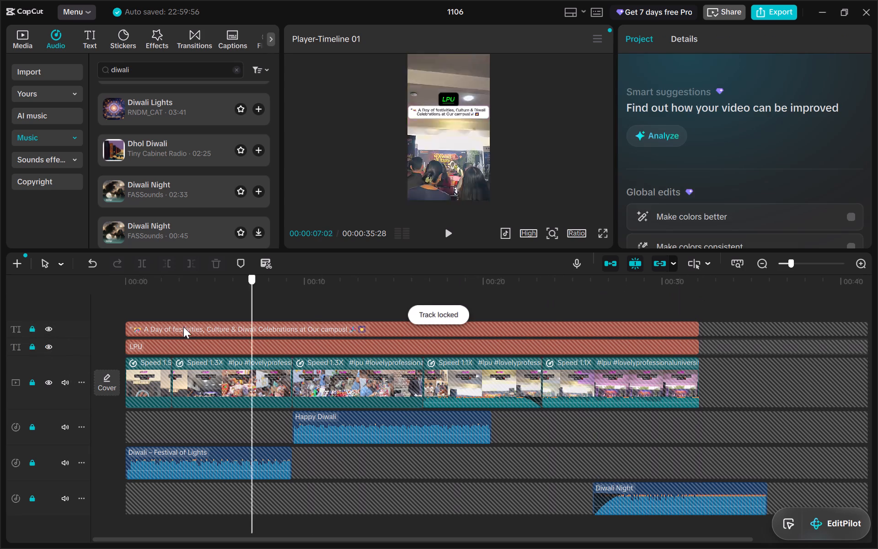
left_click_drag(183, 327, 126, 325)
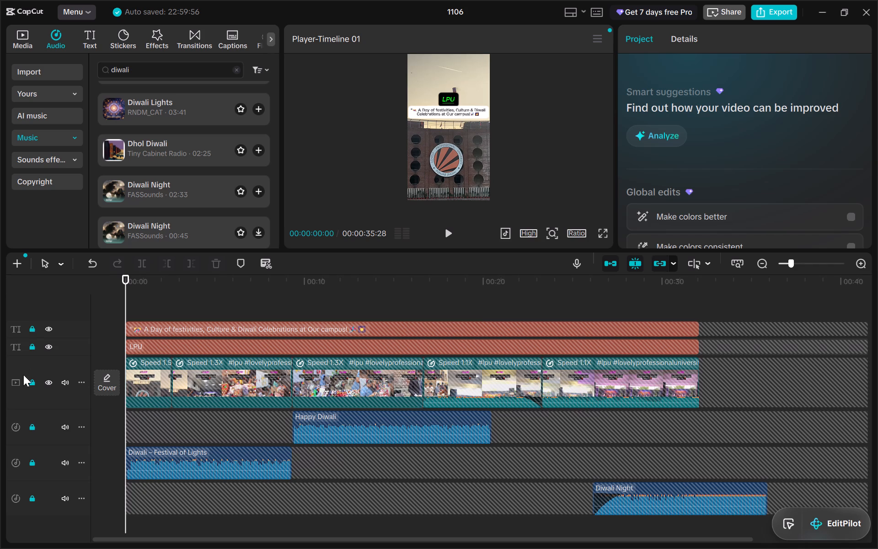
left_click(30, 423)
left_click(29, 461)
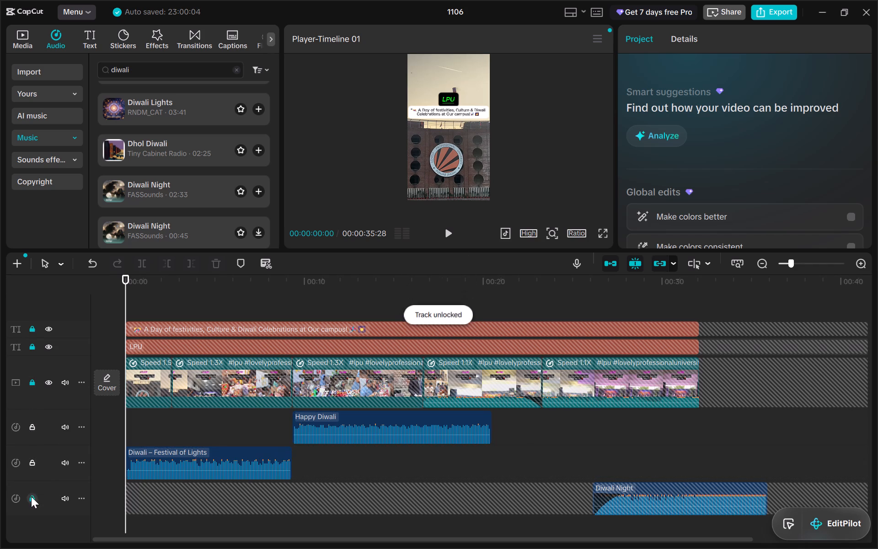
left_click(31, 496)
Play the video from the beginning to about 18 seconds to check the music against the clips.
left_click(451, 235)
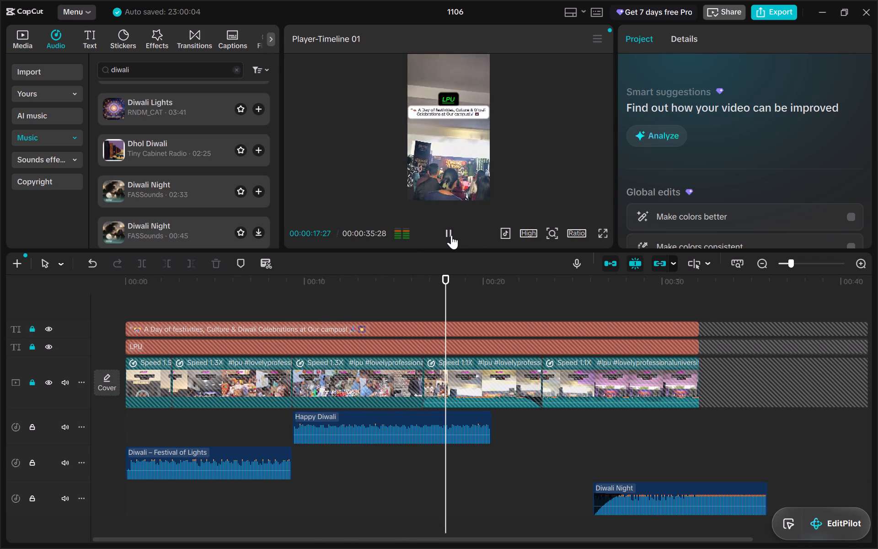
left_click(451, 235)
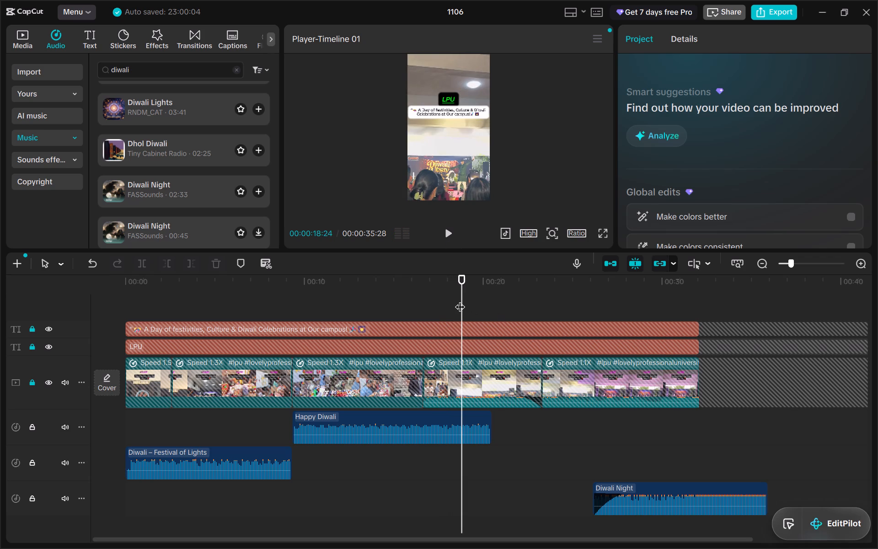
Trim the end of the "Happy Diwali" audio to the end of the third video clip at 00:00:16:20.
left_click_drag(462, 300, 435, 296)
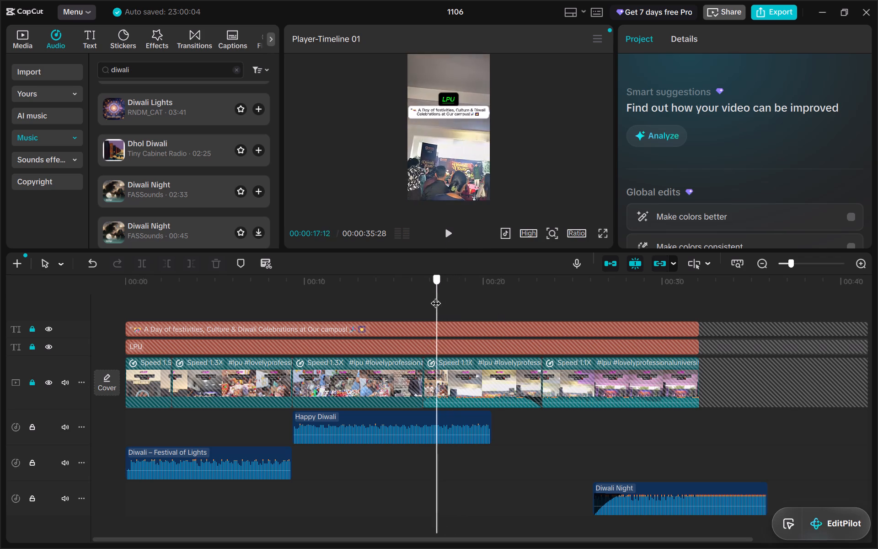
left_click_drag(435, 296, 424, 299)
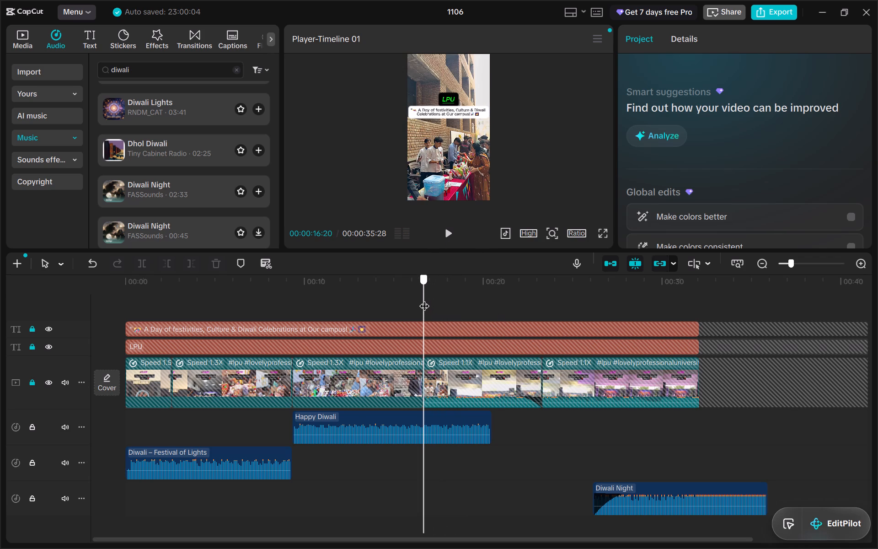
left_click_drag(424, 299, 426, 301)
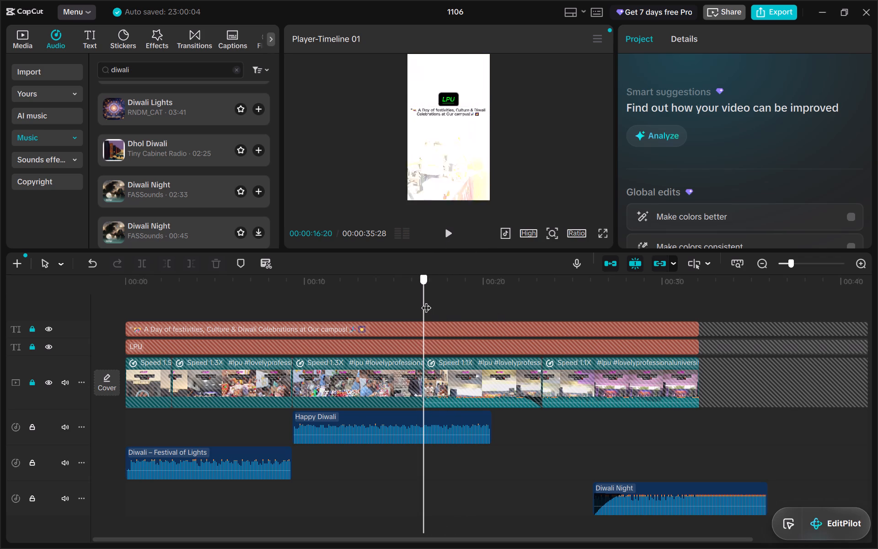
left_click_drag(426, 301, 424, 301)
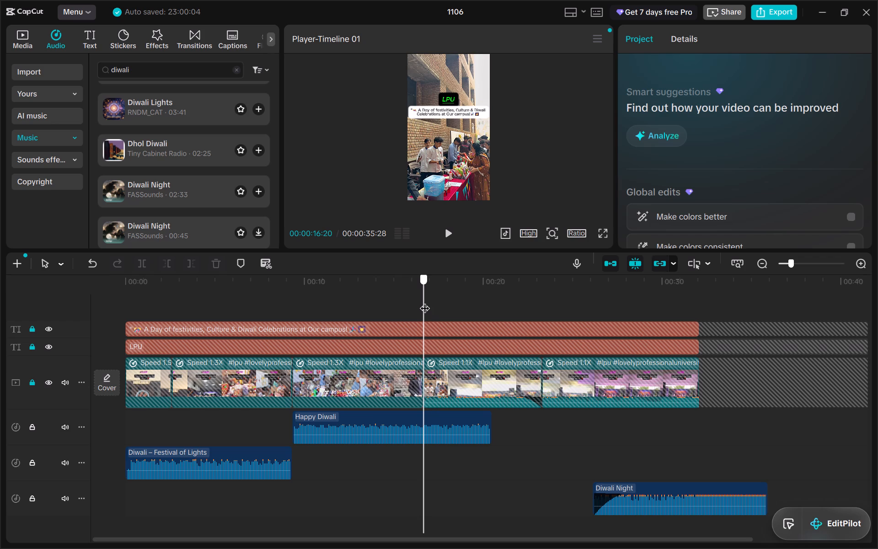
left_click_drag(424, 301, 425, 301)
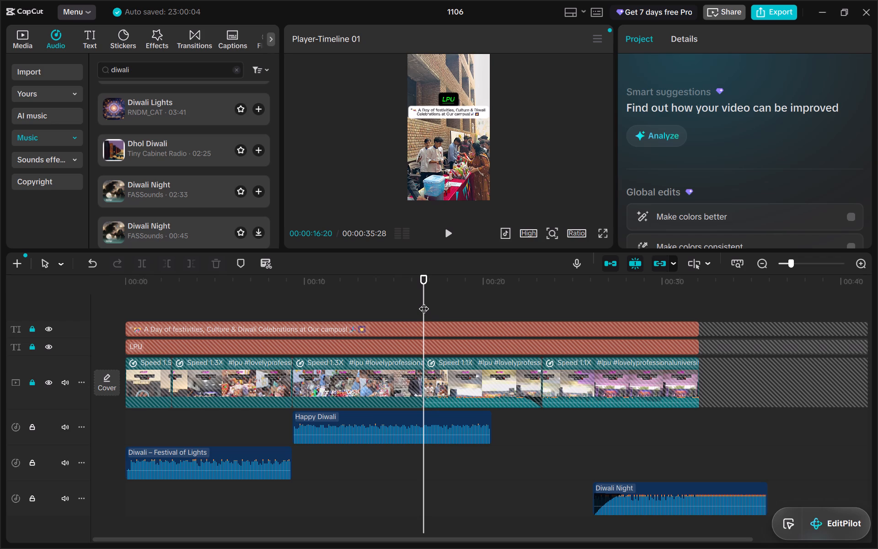
left_click(423, 301)
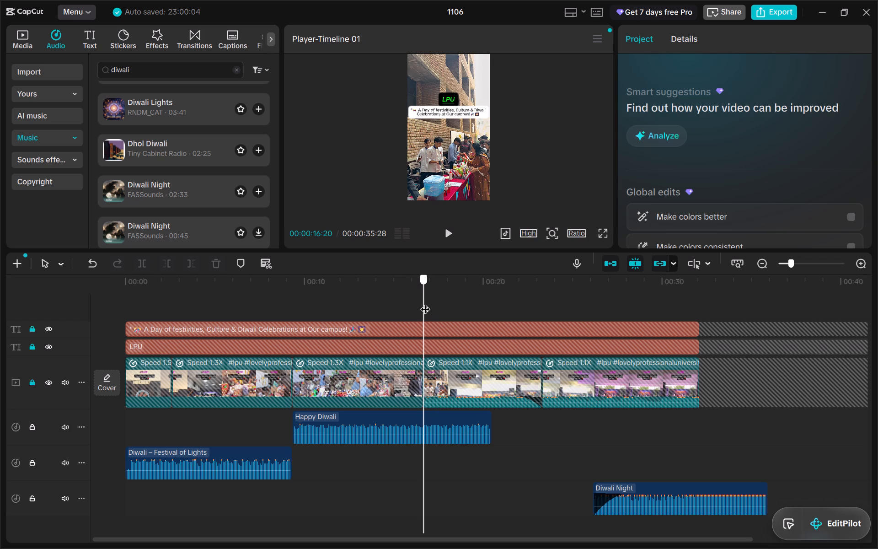
left_click(423, 305)
left_click(450, 423)
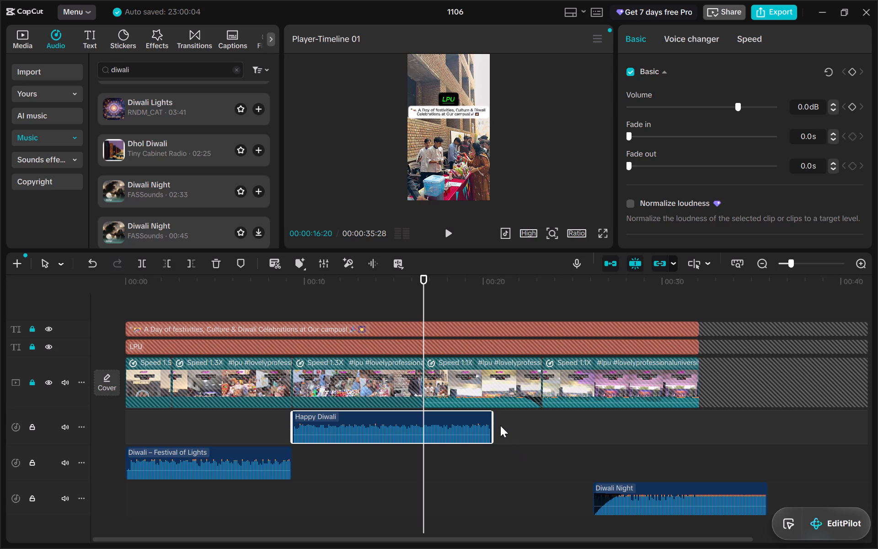
left_click_drag(495, 425, 490, 425)
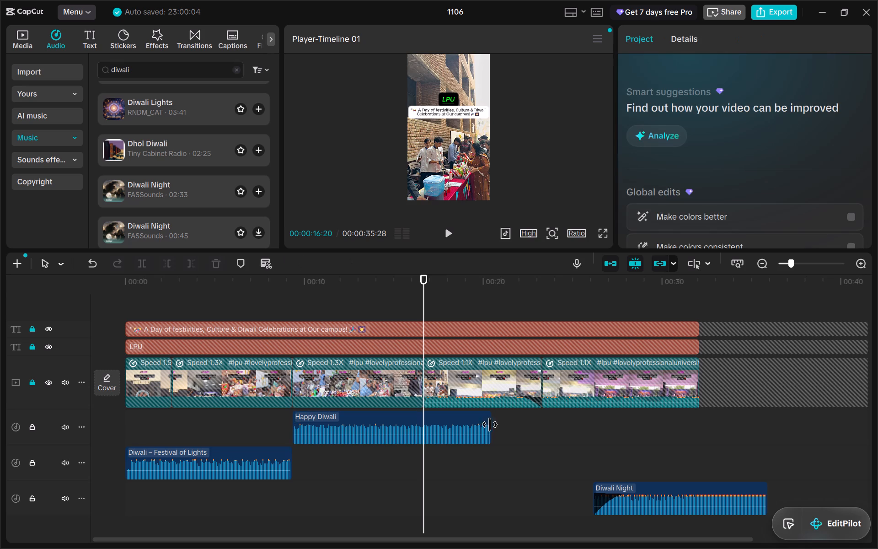
left_click_drag(490, 425, 484, 424)
left_click(449, 427)
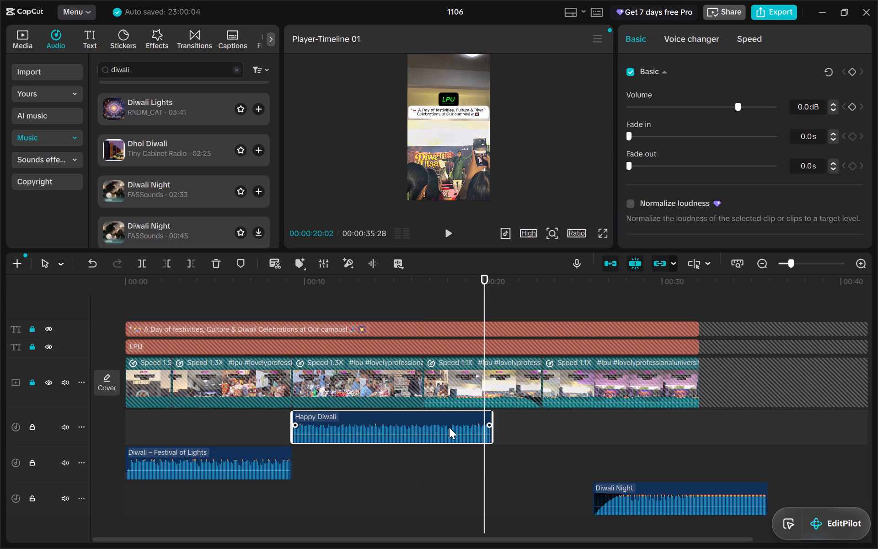
left_click_drag(493, 433, 423, 428)
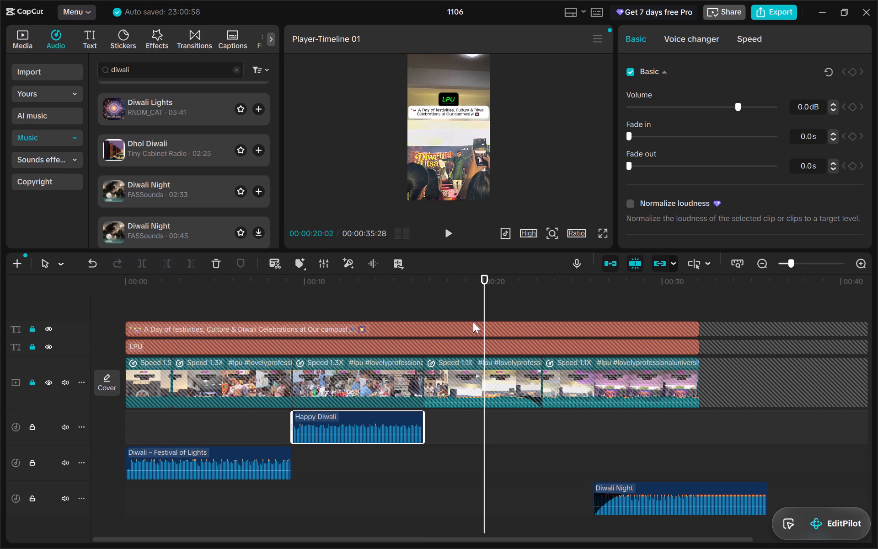
Play the video from 00:00:15:23 to about 26 seconds to review the sound after the "Happy Diwali" audio ends.
left_click_drag(483, 301, 480, 301)
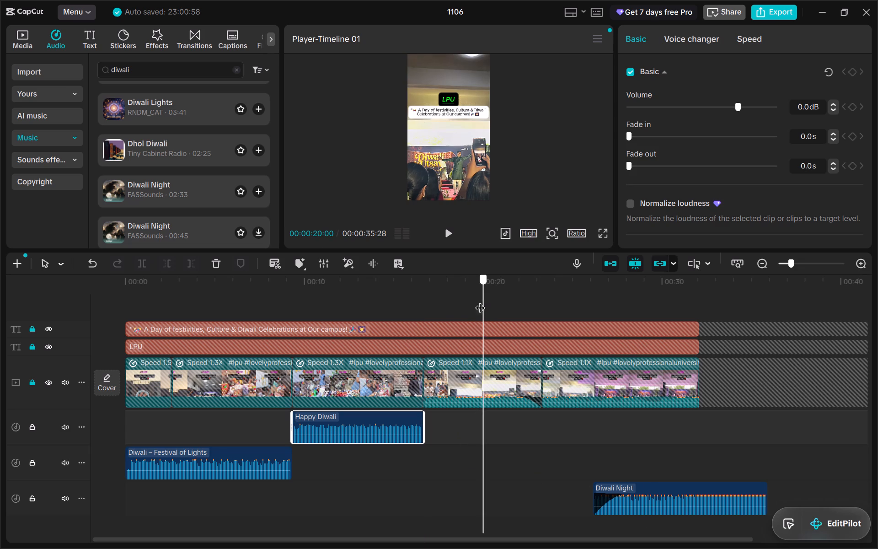
left_click_drag(480, 301, 421, 299)
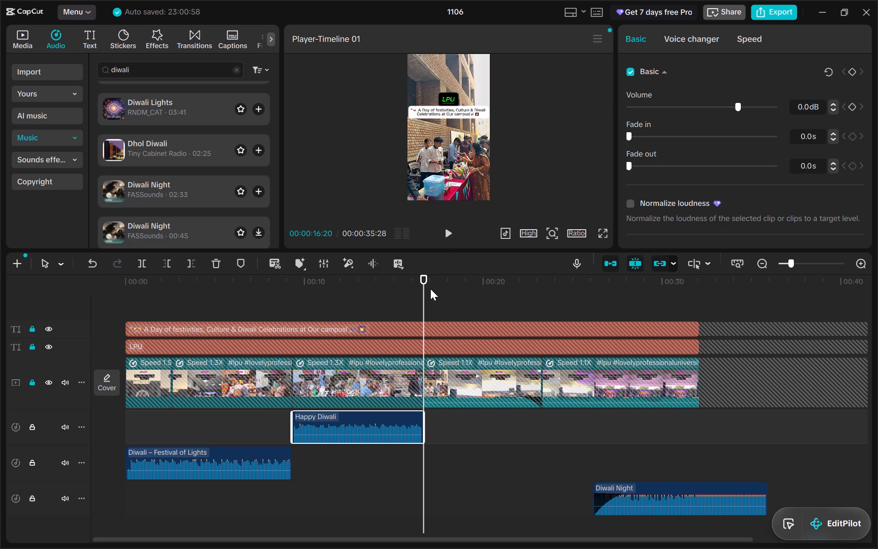
left_click_drag(423, 291, 407, 289)
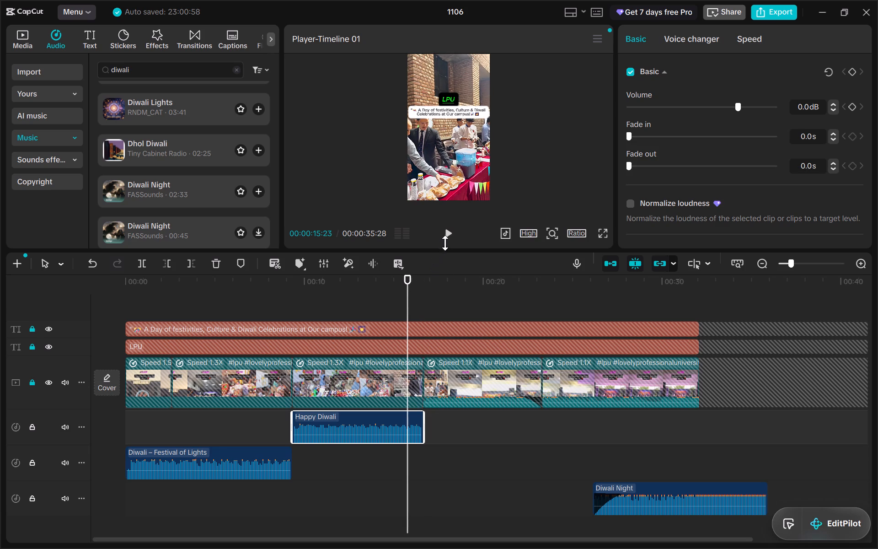
left_click(450, 237)
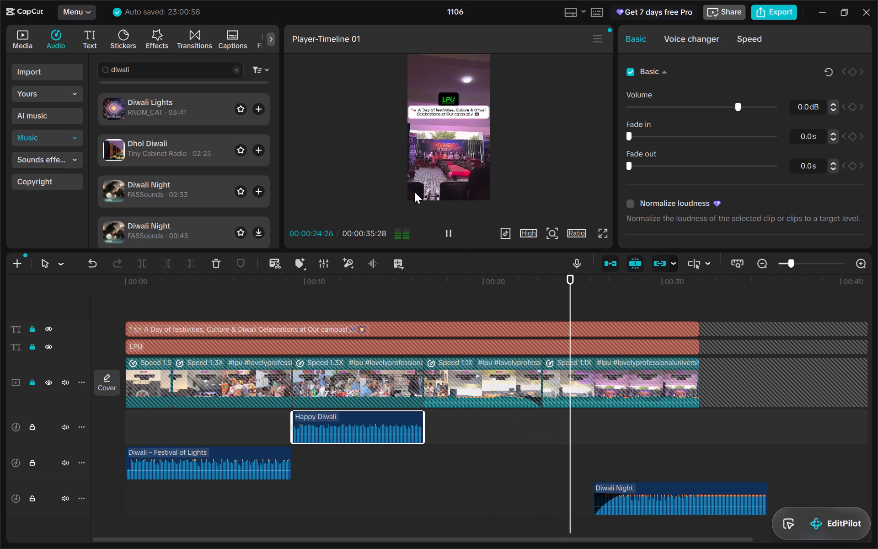
left_click(446, 229)
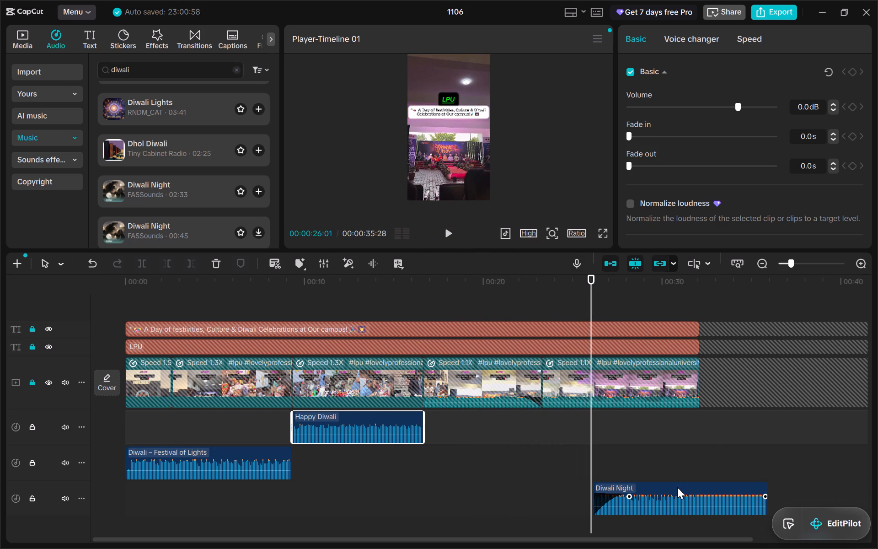
Move the "Diwali Night" audio to start with the last video clip and trim its end to 00:00:32:03.
left_click_drag(677, 487, 624, 487)
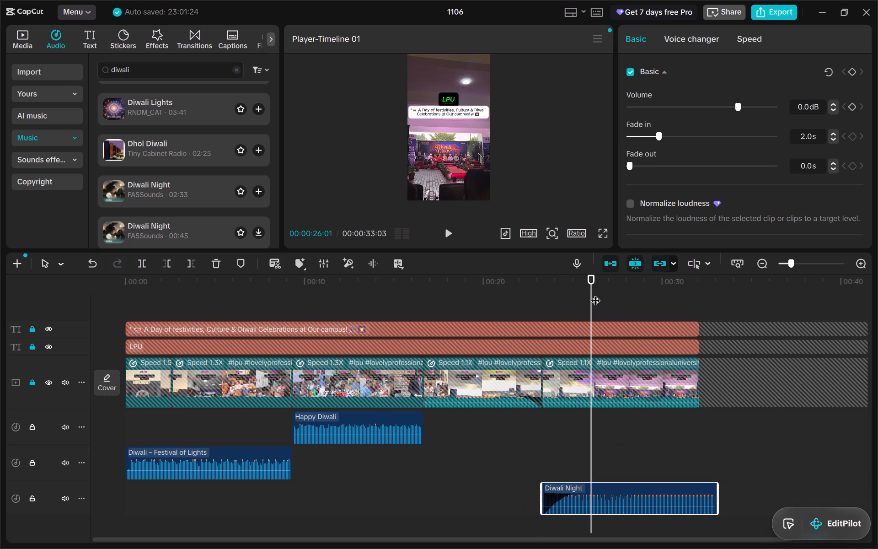
left_click_drag(591, 291, 698, 320)
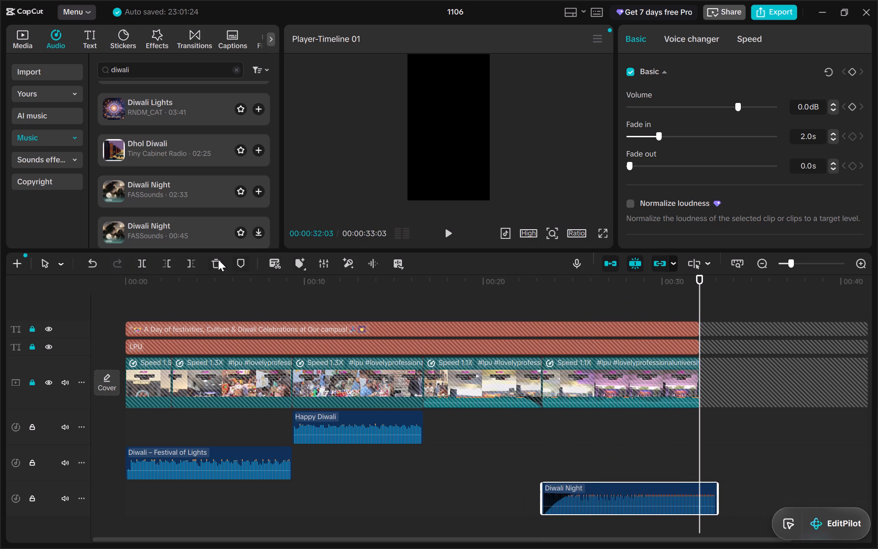
left_click(192, 260)
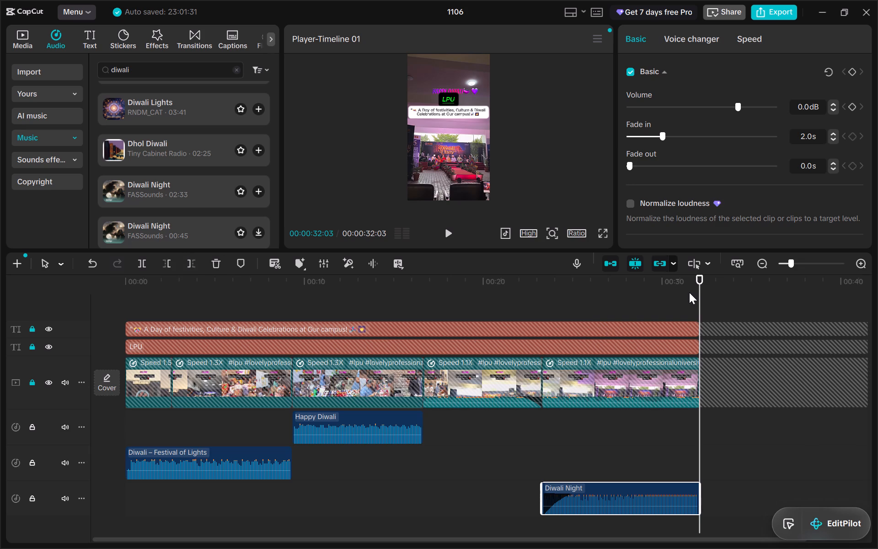
Play the video from the beginning to review the adjusted audio.
left_click_drag(701, 294, 0, 380)
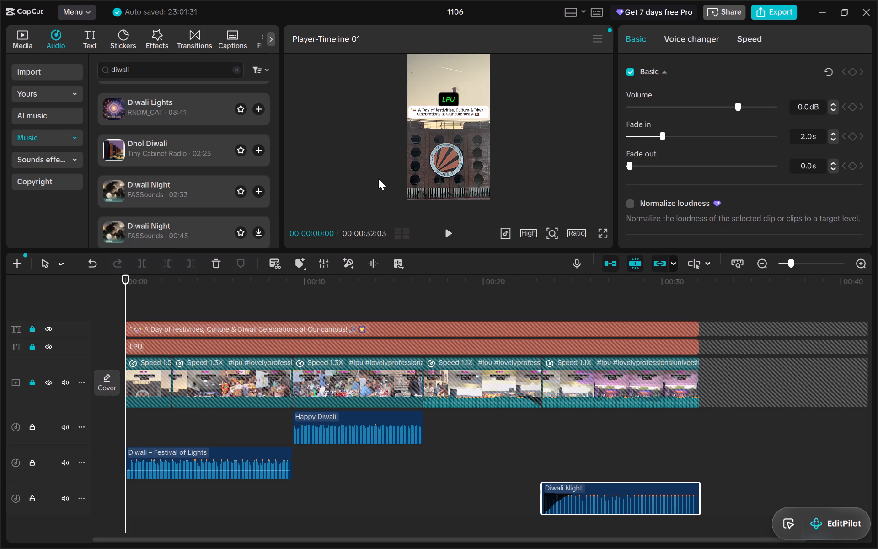
left_click(447, 231)
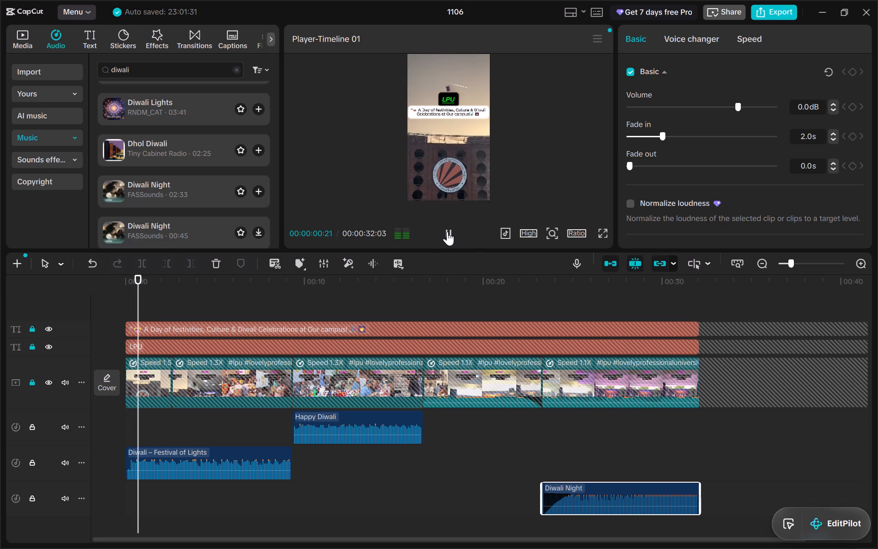
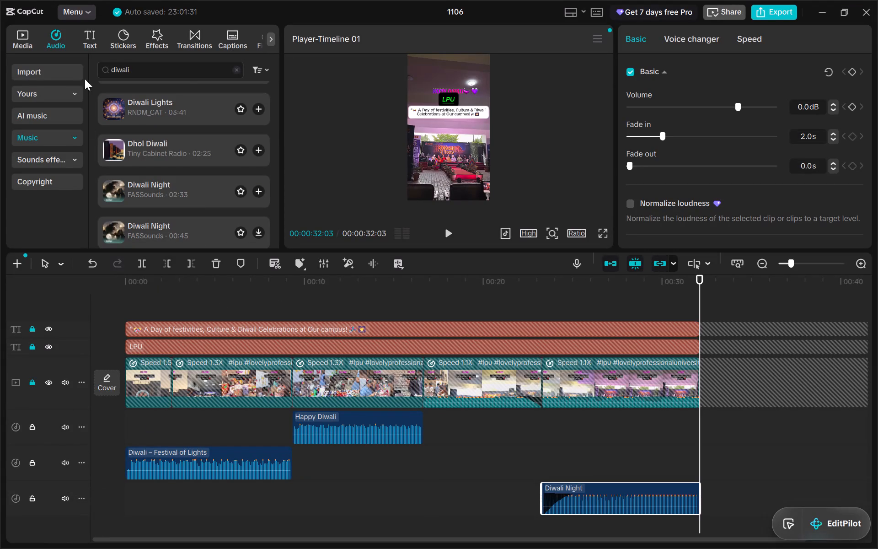
Lock the three audio tracks holding "Happy Diwali", "Diwali – Festival of Lights" and "Diwali Night".
left_click(31, 428)
left_click(36, 462)
left_click(32, 496)
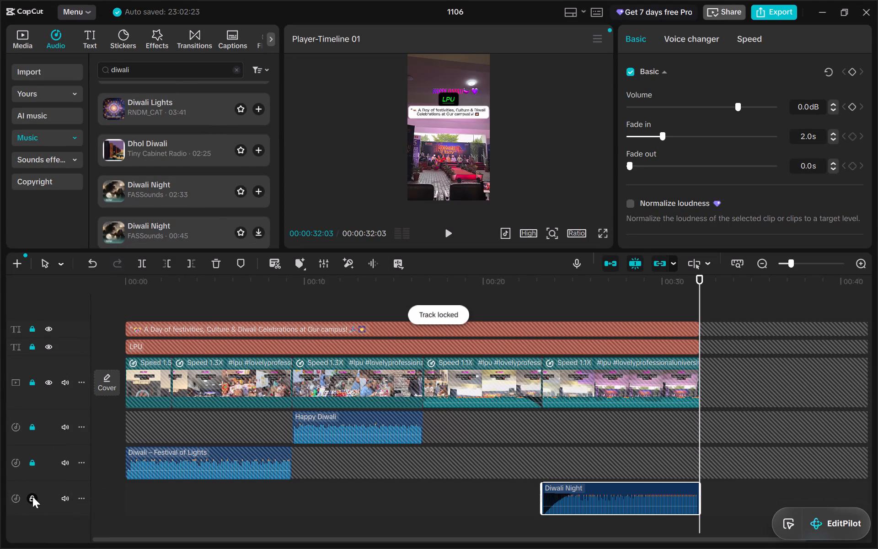
Play the video from the beginning to the end, enlarging the preview area to review the edit.
left_click_drag(696, 293, 289, 290)
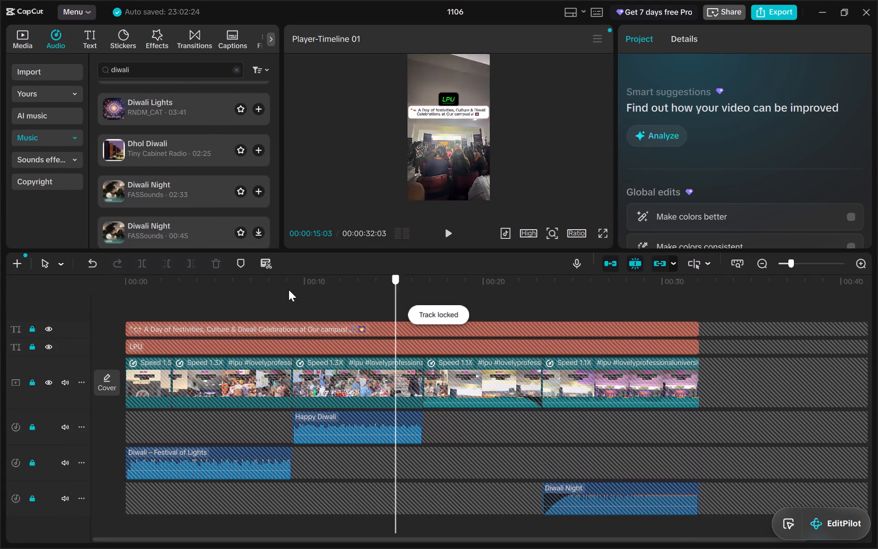
left_click_drag(289, 290, 39, 286)
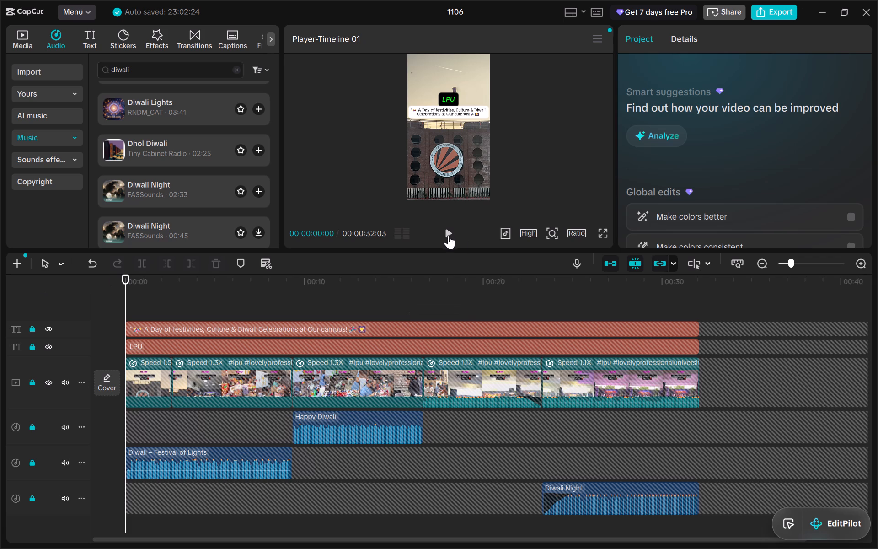
left_click(447, 233)
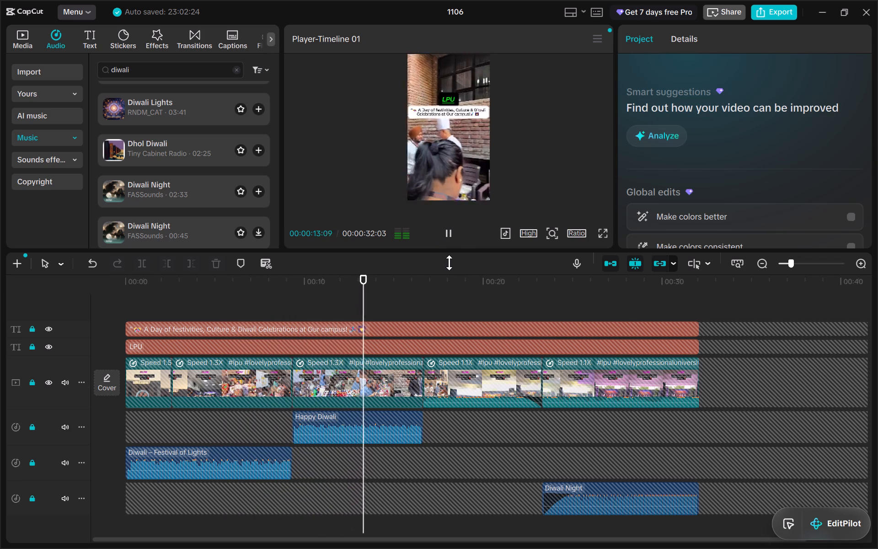
left_click_drag(464, 249, 450, 364)
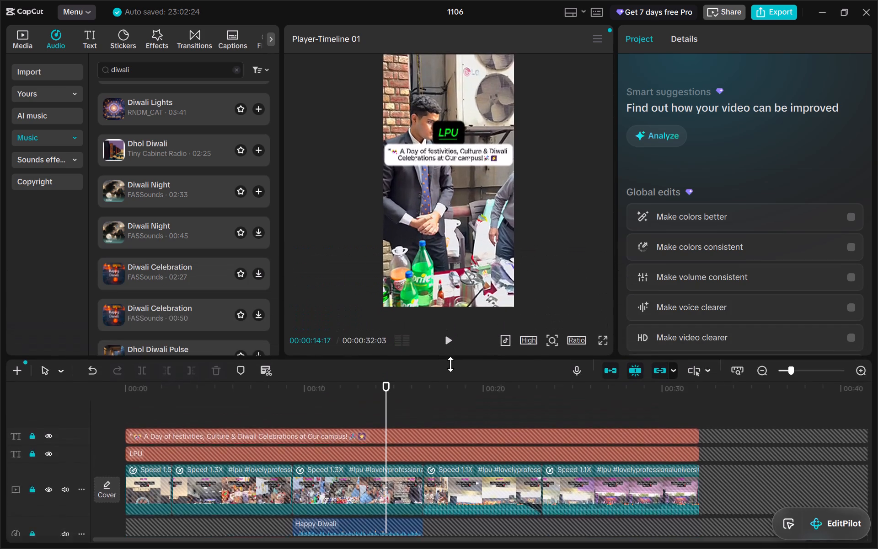
left_click_drag(450, 364, 450, 372)
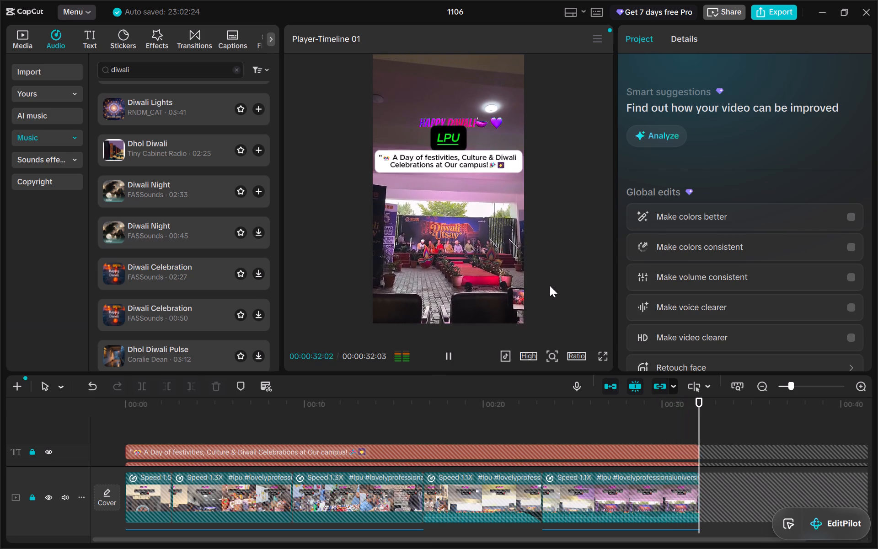
Unlock the two text tracks holding the "A Day of festivities" caption and the "LPU" text.
scroll(632, 456, "up", 1)
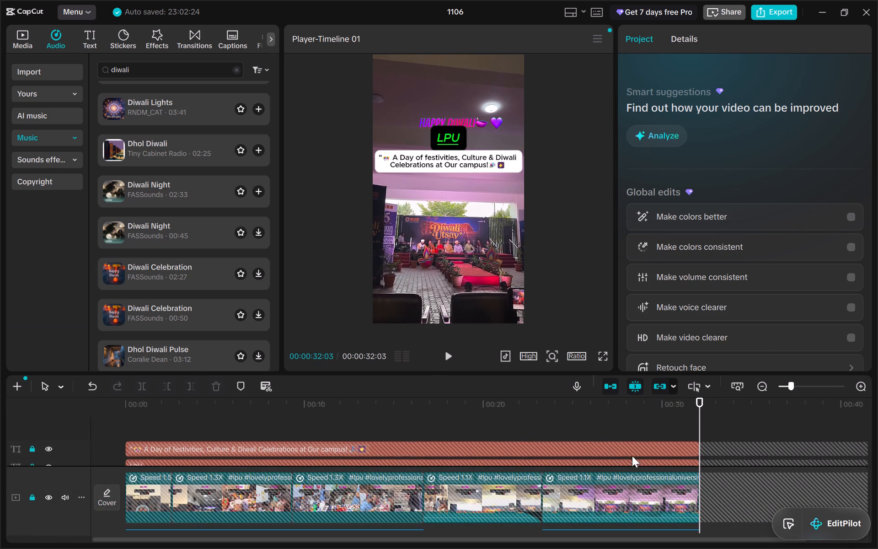
scroll(632, 456, "up", 1)
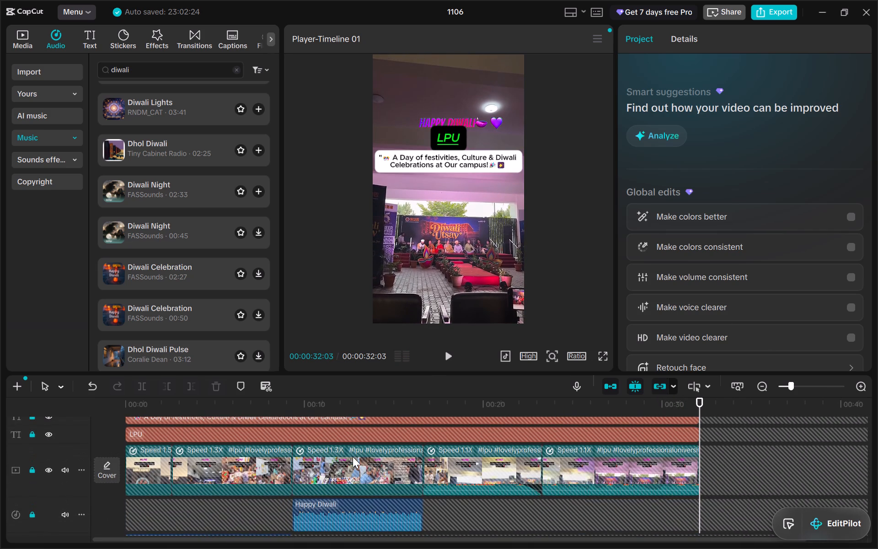
scroll(226, 441, "up", 1)
scroll(118, 432, "down", 1)
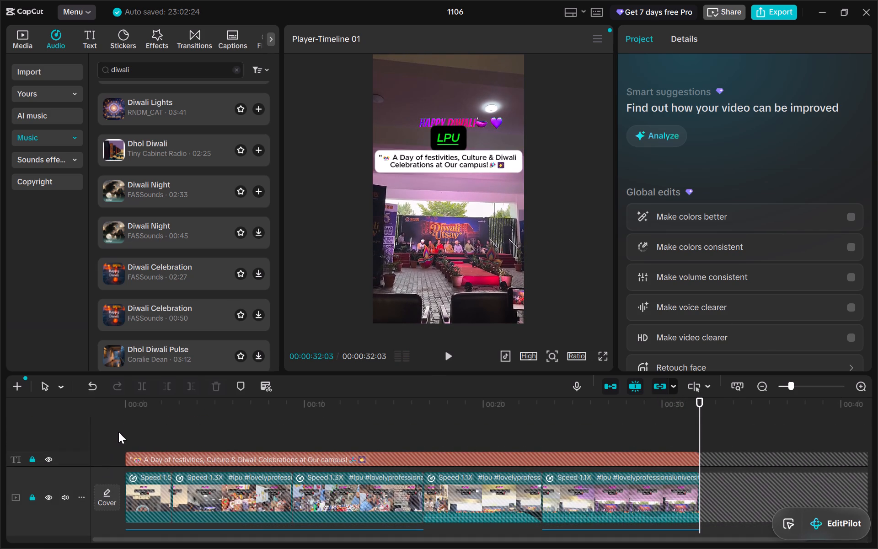
scroll(118, 432, "down", 2)
scroll(203, 456, "down", 1)
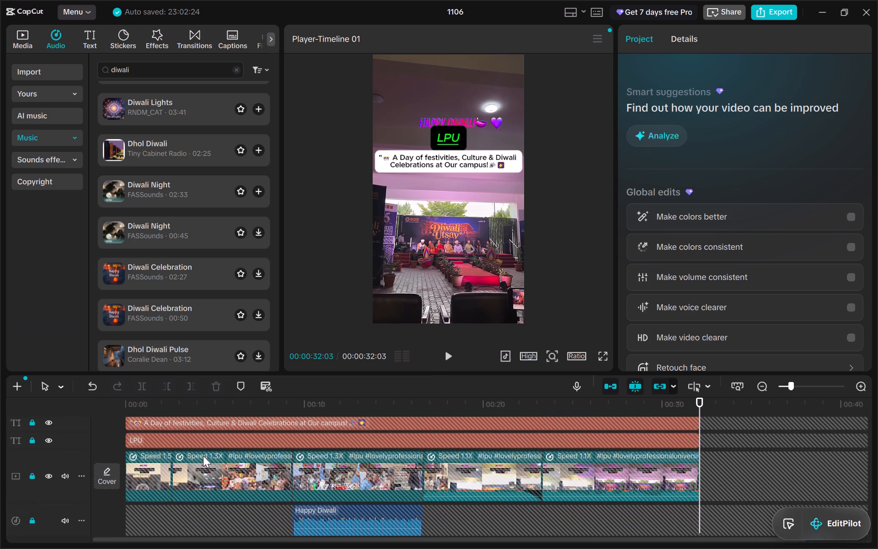
scroll(203, 456, "down", 1)
left_click(32, 422)
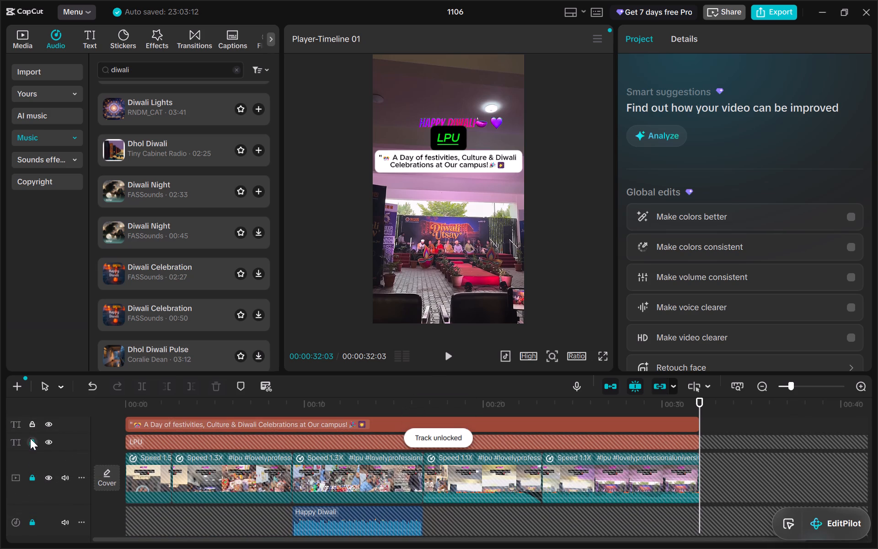
left_click(31, 441)
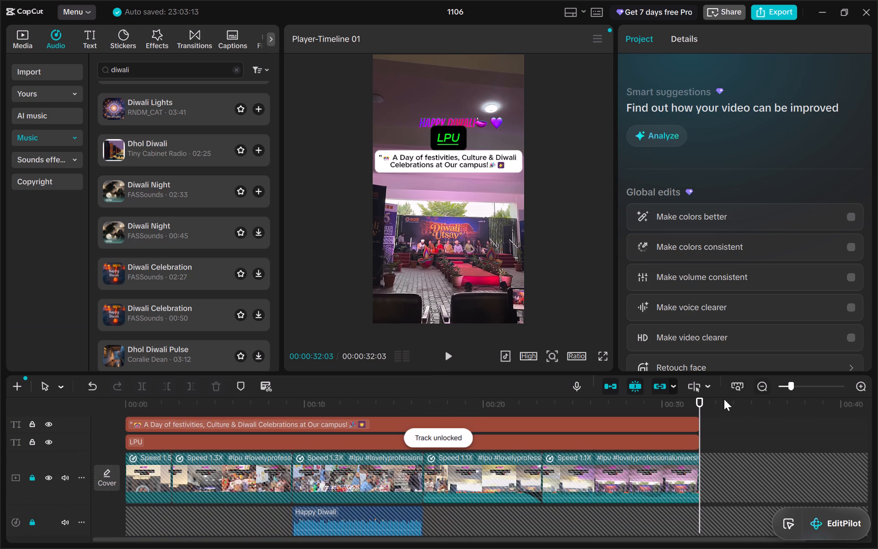
Scrub through the last clip between about 00:00:30:09 and 00:00:31:12 to examine when the greeting in the footage appears.
left_click_drag(700, 397, 678, 397)
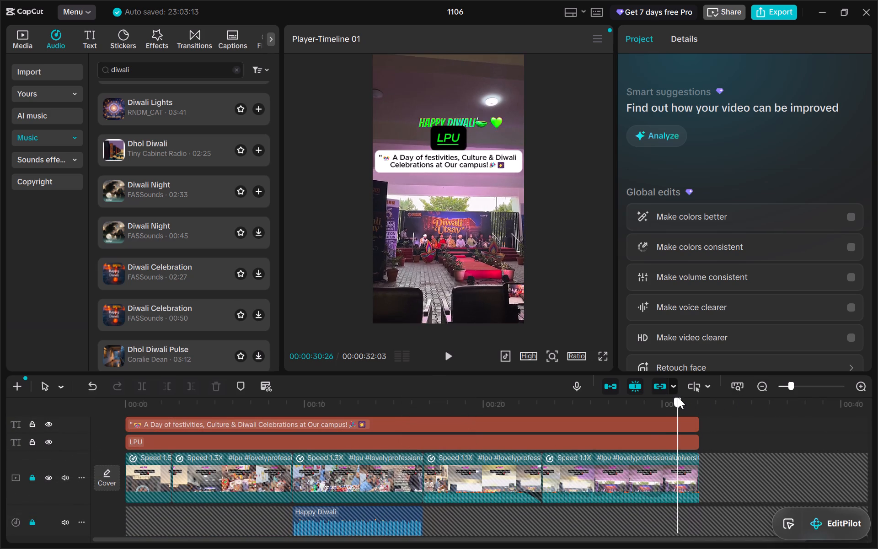
left_click_drag(678, 397, 669, 398)
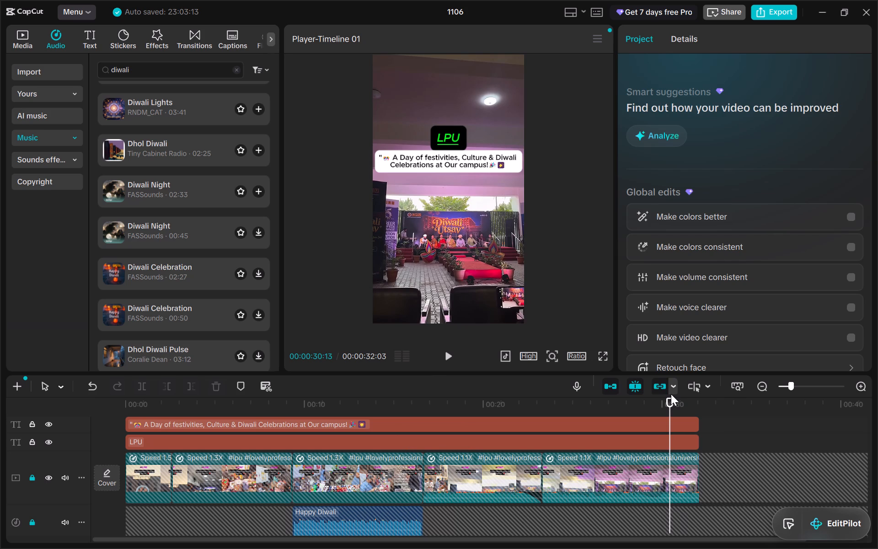
left_click_drag(671, 401, 687, 404)
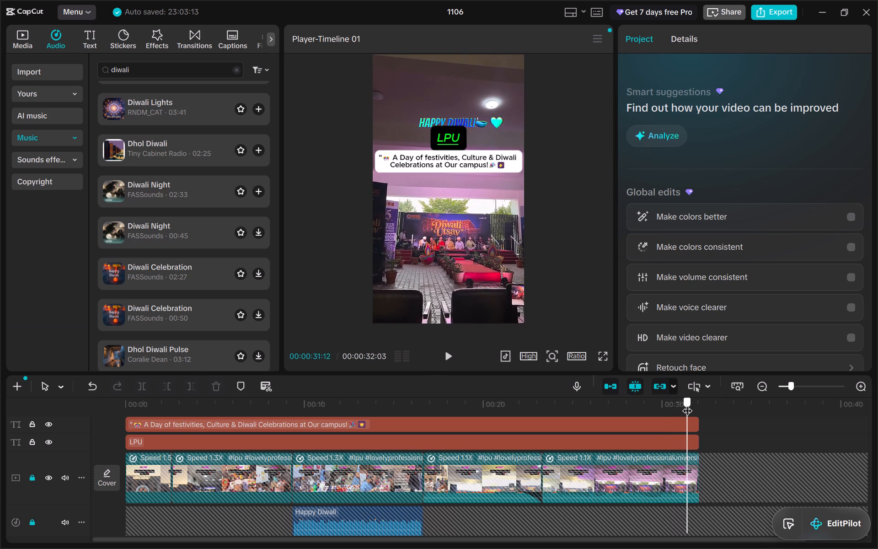
left_click_drag(687, 404, 675, 407)
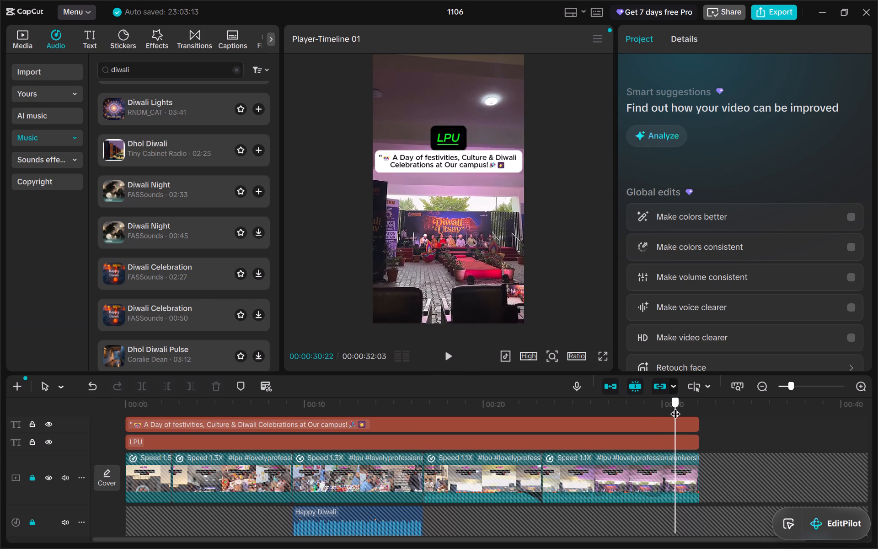
left_click_drag(675, 407, 668, 411)
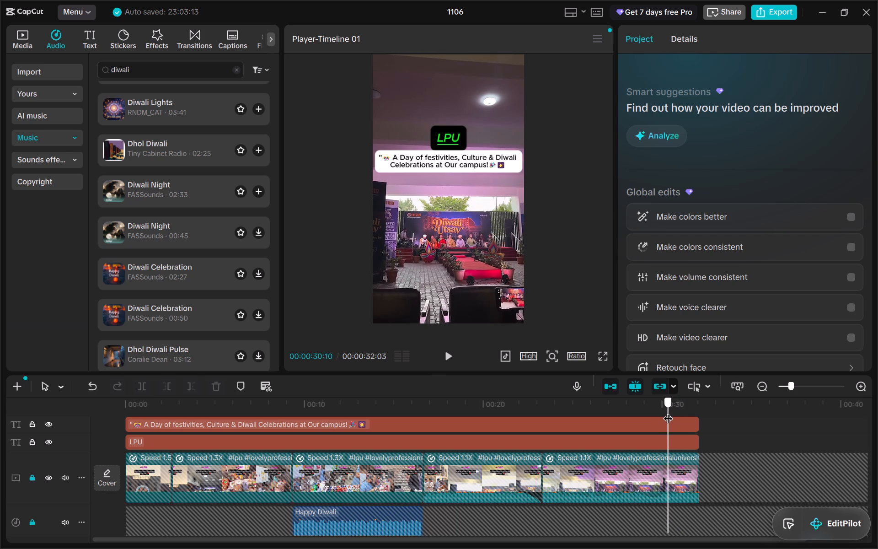
left_click_drag(668, 411, 674, 419)
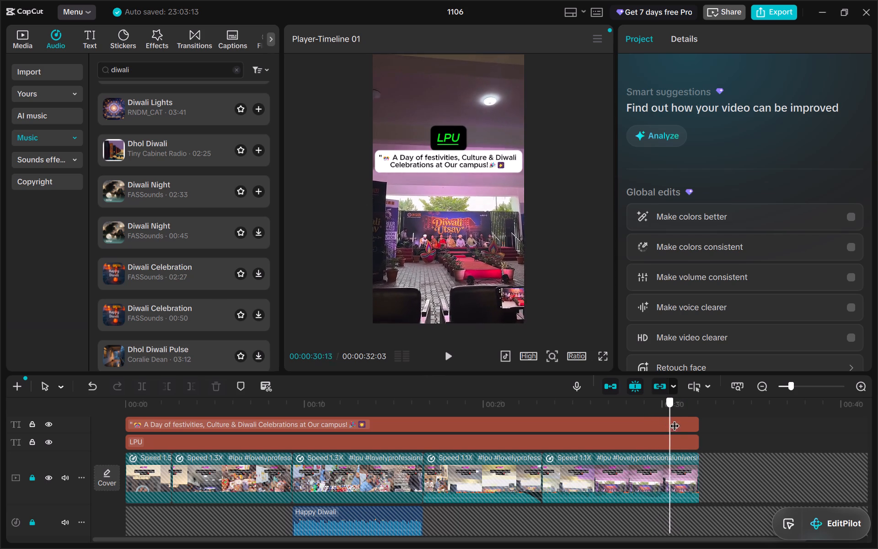
left_click_drag(674, 419, 670, 422)
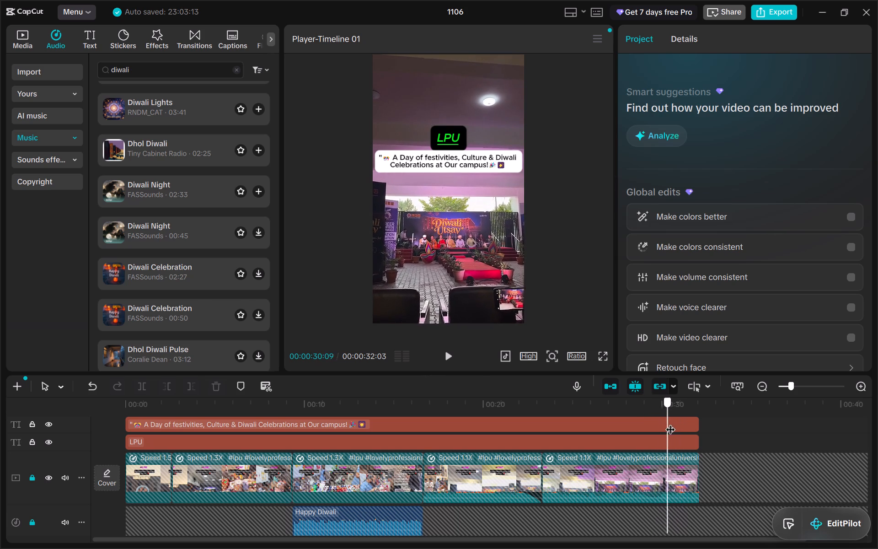
left_click_drag(670, 422, 677, 424)
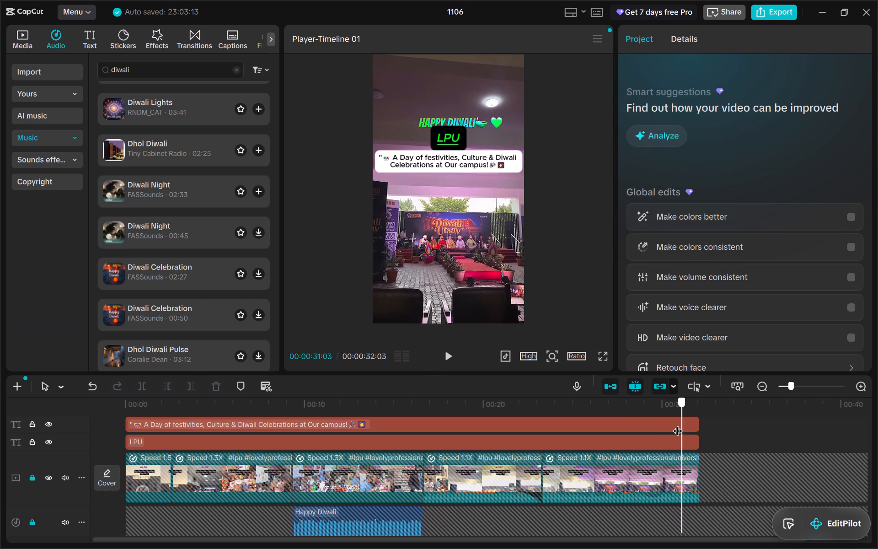
left_click_drag(677, 424, 668, 424)
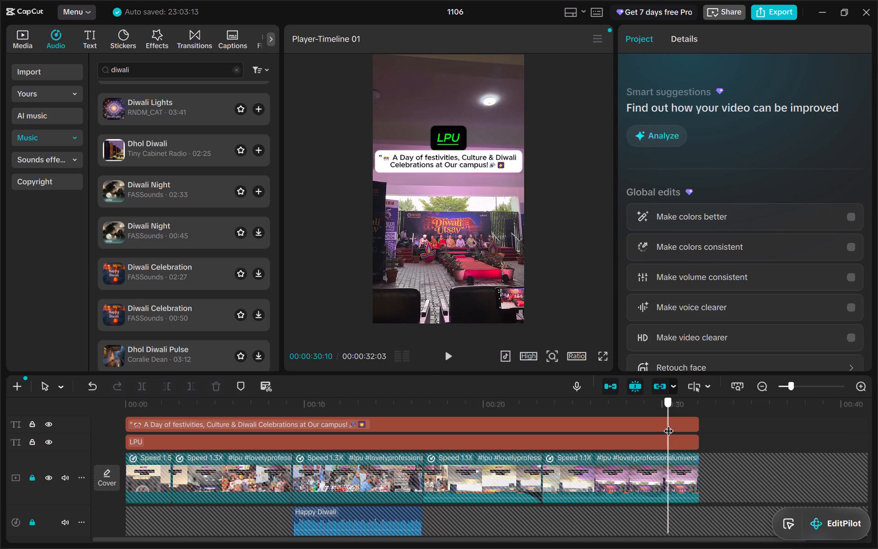
left_click_drag(668, 424, 676, 423)
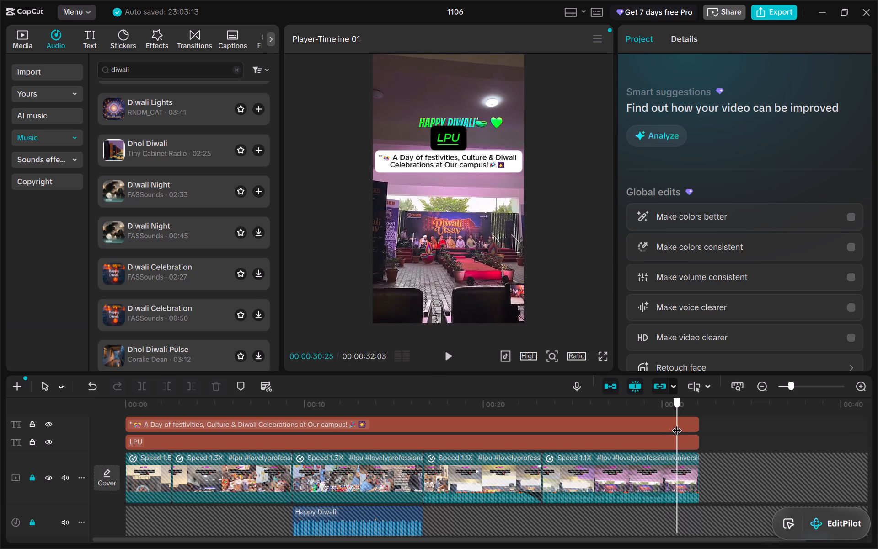
left_click_drag(676, 423, 685, 423)
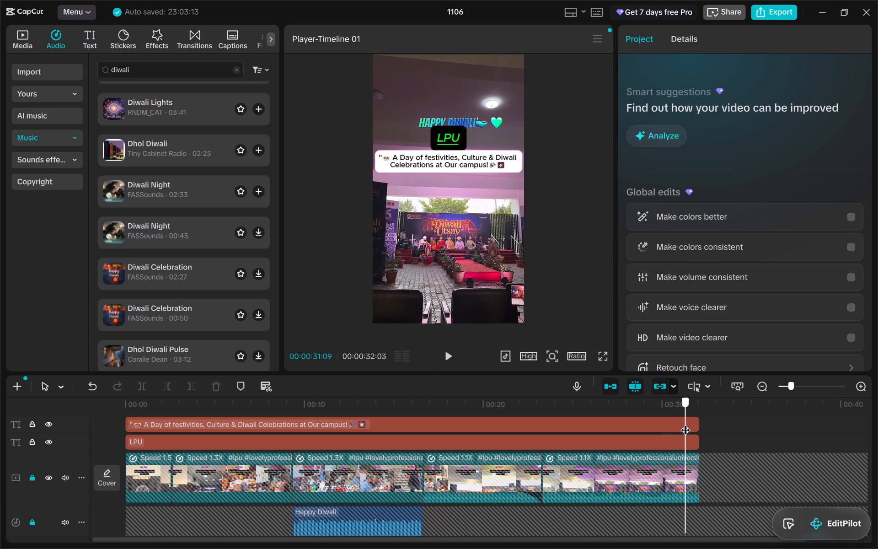
left_click_drag(685, 423, 680, 423)
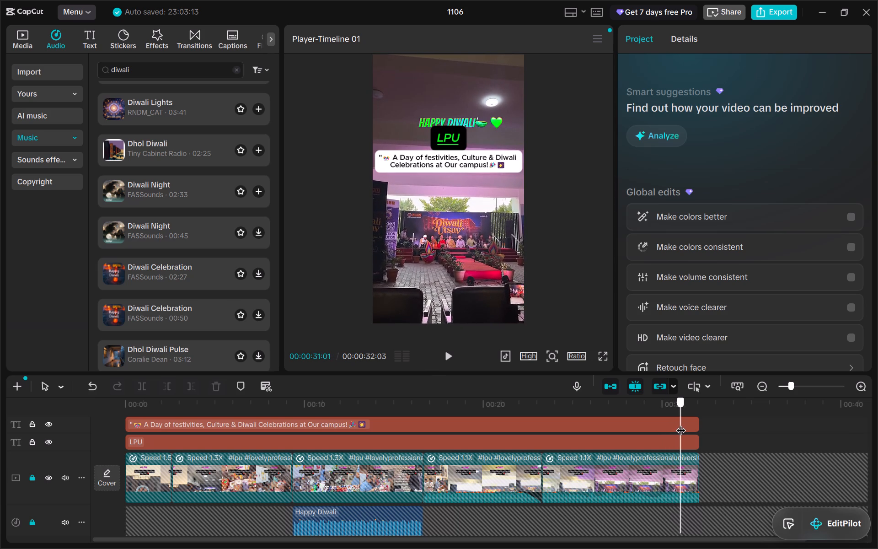
left_click_drag(680, 423, 676, 424)
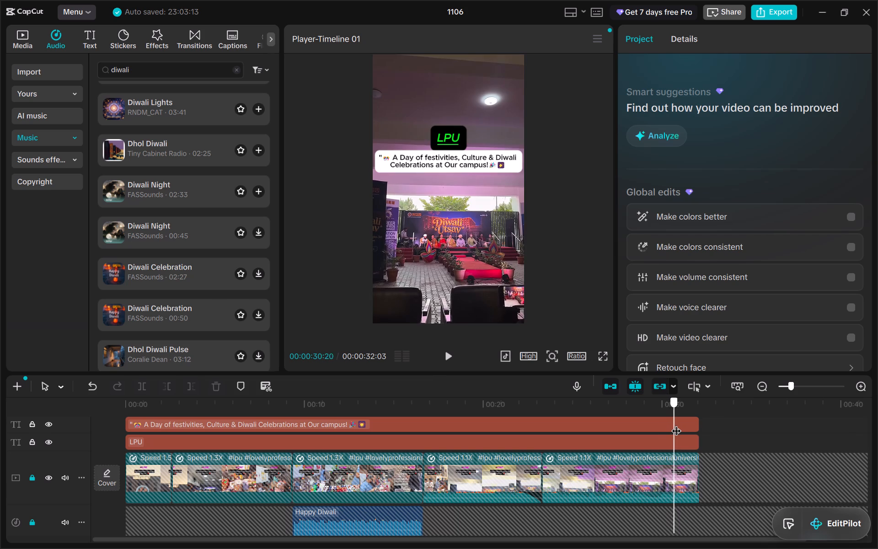
Add a default text clip on a new track at 00:00:30:16, over the end of the last video clip.
left_click_drag(676, 424, 672, 425)
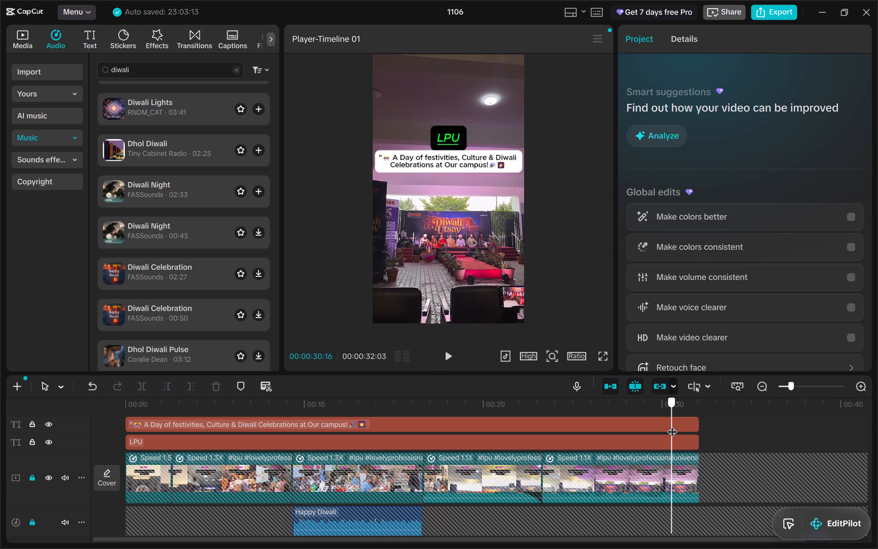
left_click_drag(672, 425, 672, 425)
left_click(91, 39)
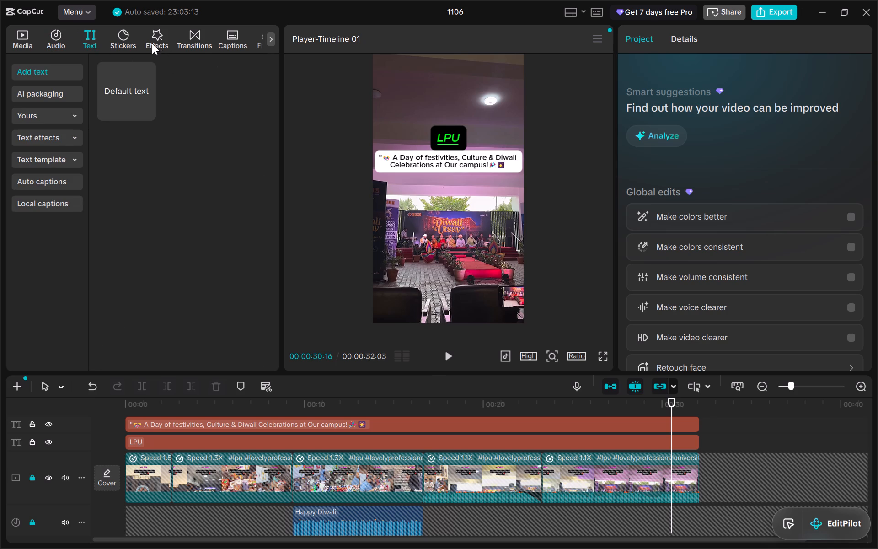
scroll(200, 37, "left", 2)
left_click(130, 76)
left_click(145, 108)
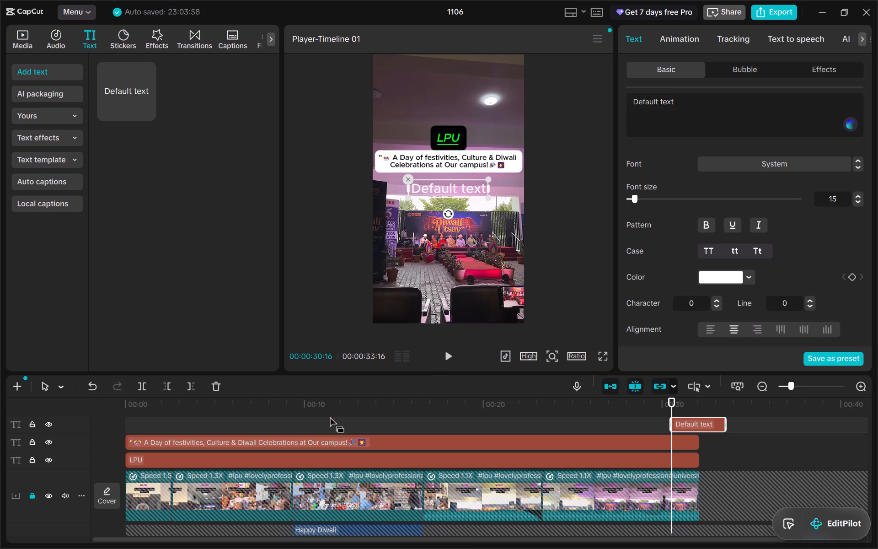
Scrub back through the last clip to about 00:00:27:17 to examine the footage before the new text.
left_click(671, 121)
left_click_drag(672, 398, 611, 399)
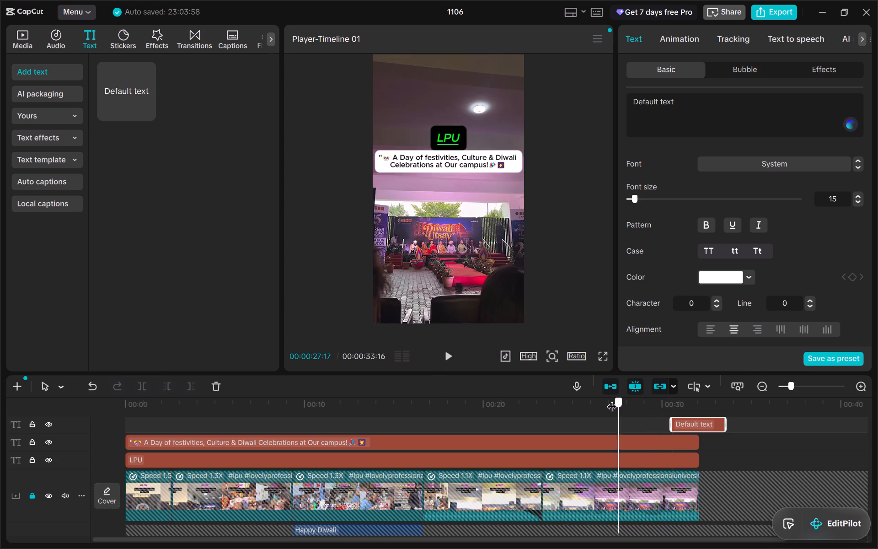
Move the "Default text" clip earlier over the last video clip so it starts just after 00:00:26:11.
left_click_drag(611, 399, 597, 399)
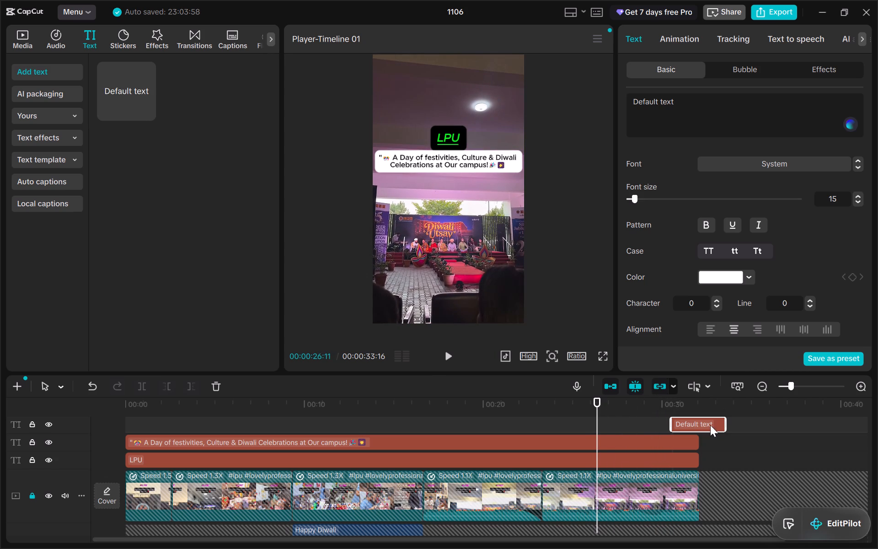
left_click_drag(707, 427, 637, 430)
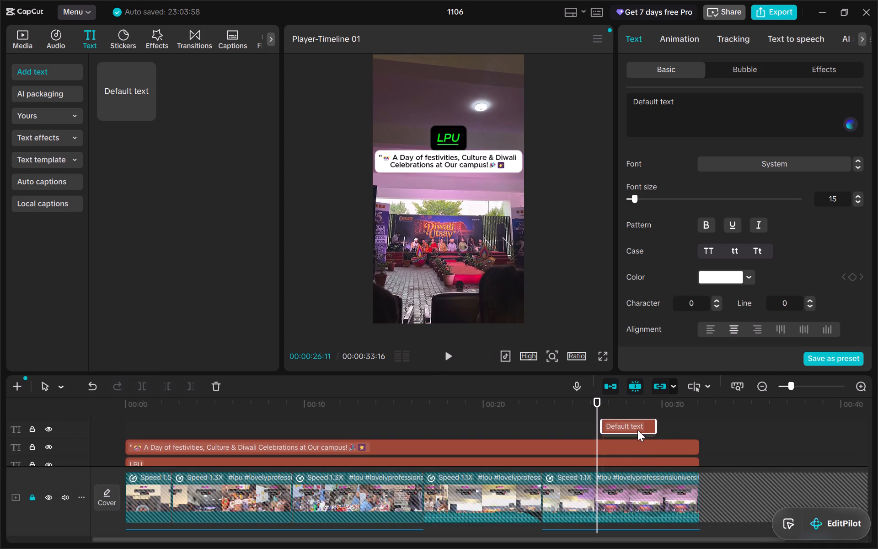
left_click_drag(637, 430, 638, 463)
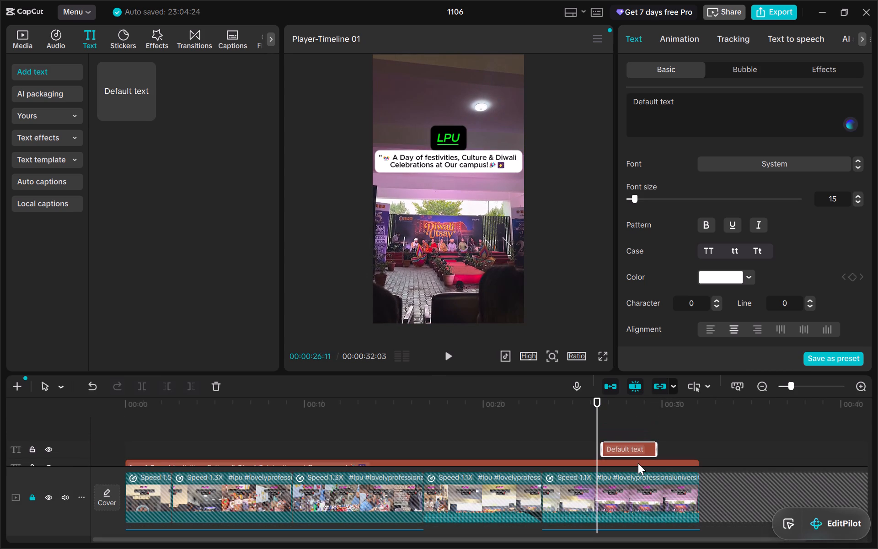
scroll(699, 412, "down", 1)
Replace the wording of the "Default text" clip with "Happy Diwali".
left_click(669, 117)
key("BackSpace")
key("BackSpace")
key("BackSpace")
key("BackSpace")
key("BackSpace")
key("BackSpace")
key("BackSpace")
key("BackSpace")
key("BackSpace")
key("BackSpace")
key("BackSpace")
key("BackSpace")
key("BackSpace")
key("BackSpace")
key("BackSpace")
key("BackSpace")
key("BackSpace")
key("BackSpace")
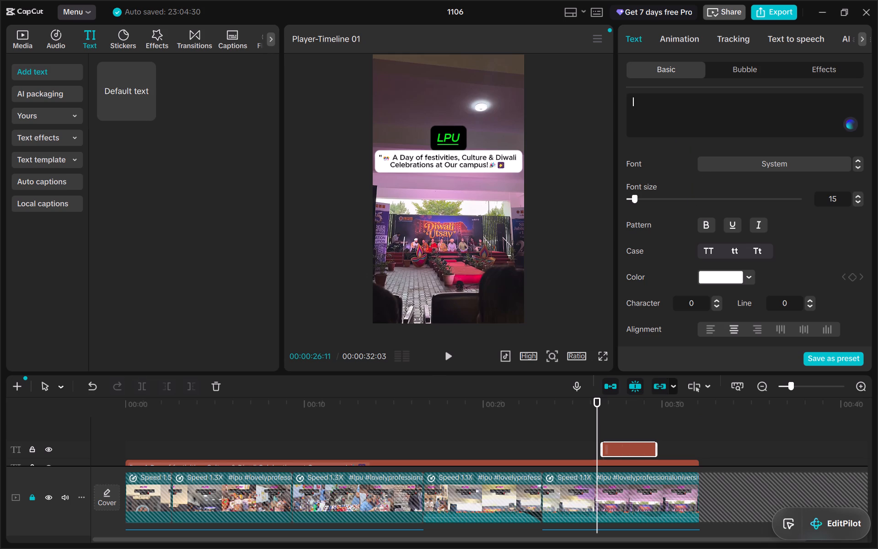
type("ha")
type("pp")
key("BackSpace")
key("BackSpace")
key("BackSpace")
key("BackSpace")
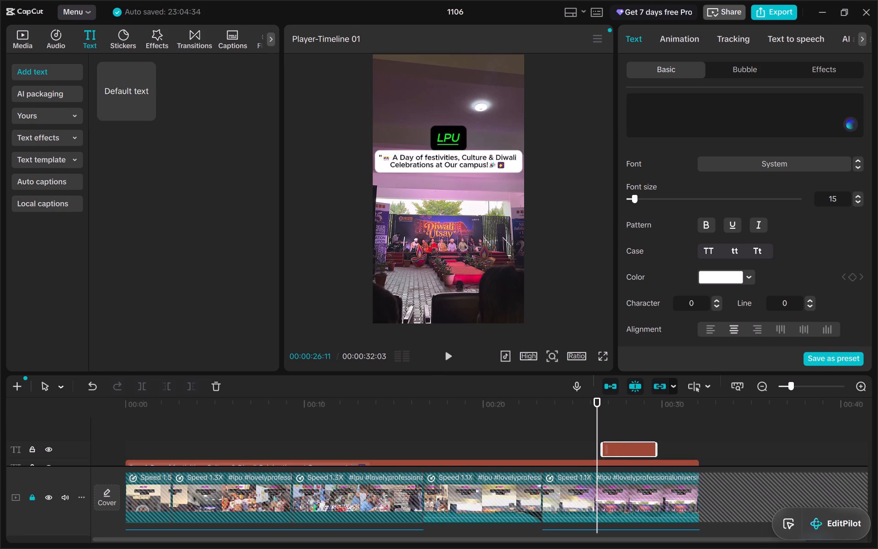
key("shift+h")
type("appy")
key("space")
type("Diwali")
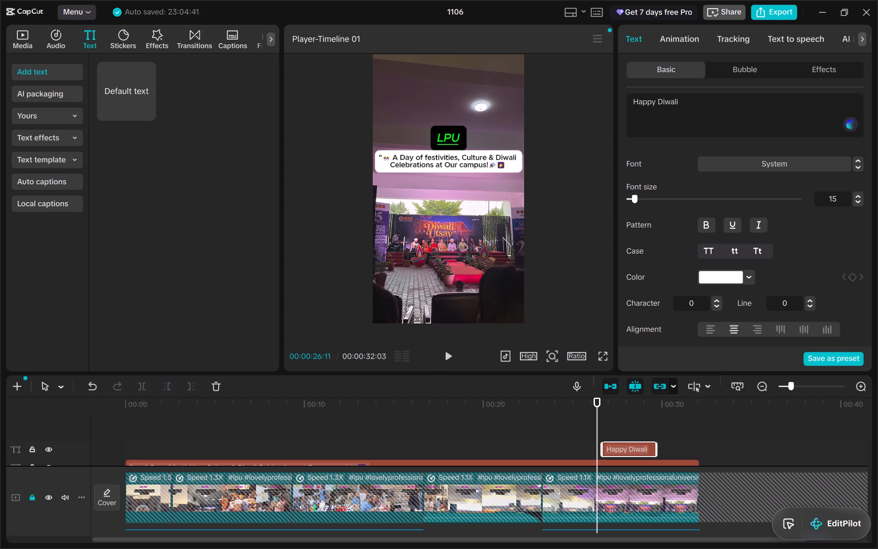
Add two fireworks emojis after "Happy Diwali" in the text.
key("super+v")
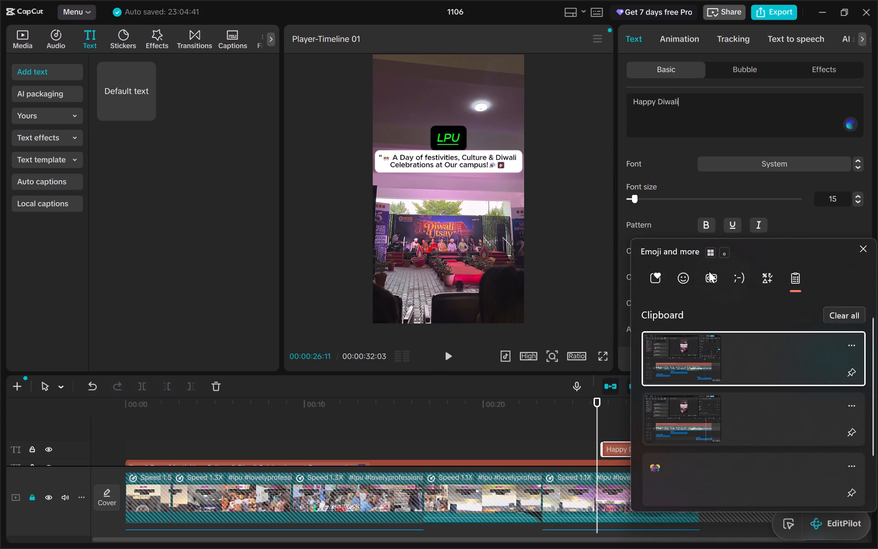
left_click(679, 277)
scroll(695, 387, "up", 1)
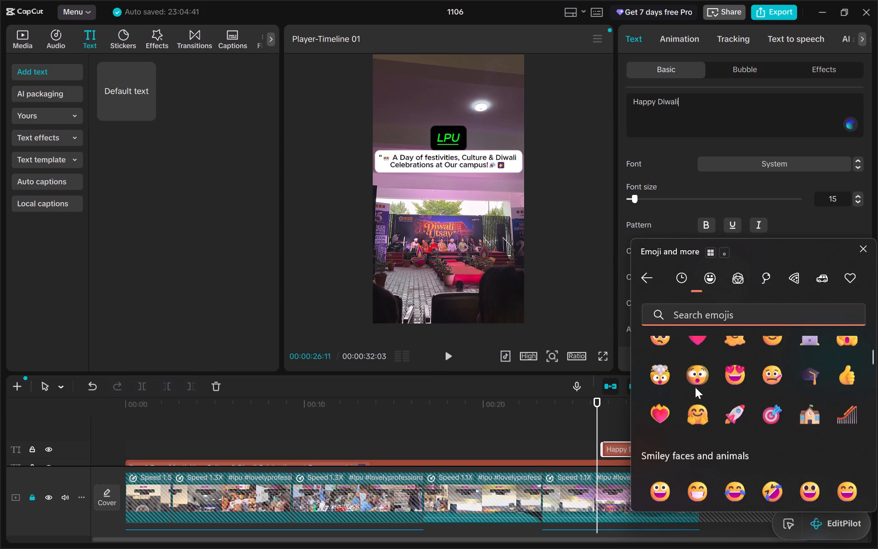
scroll(695, 387, "up", 1)
left_click(665, 368)
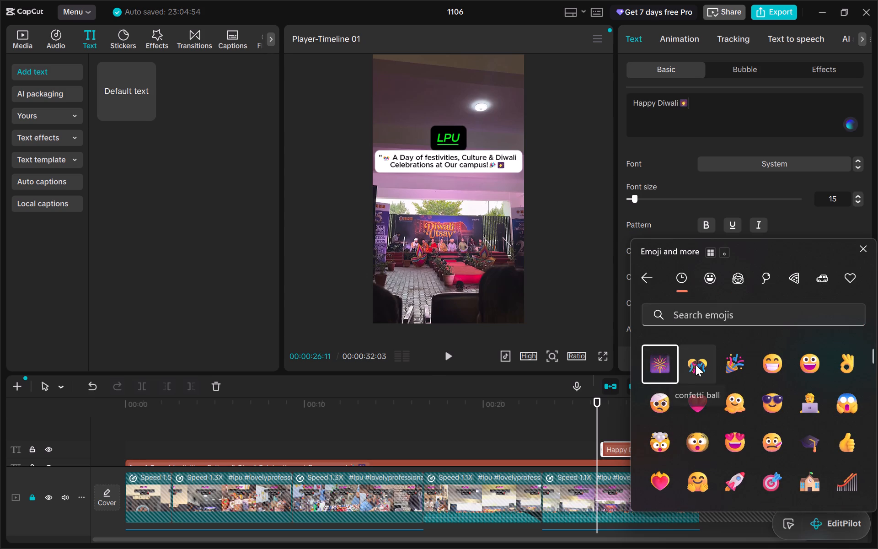
left_click(667, 367)
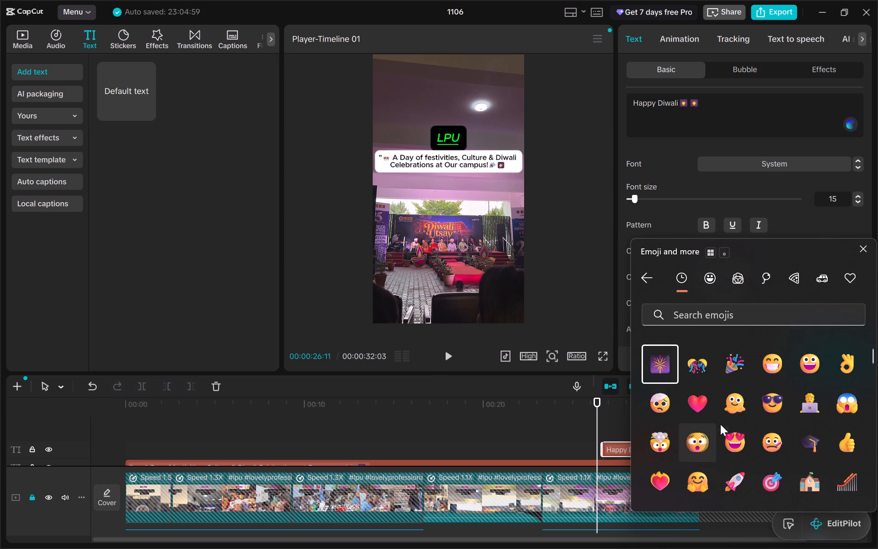
left_click(734, 101)
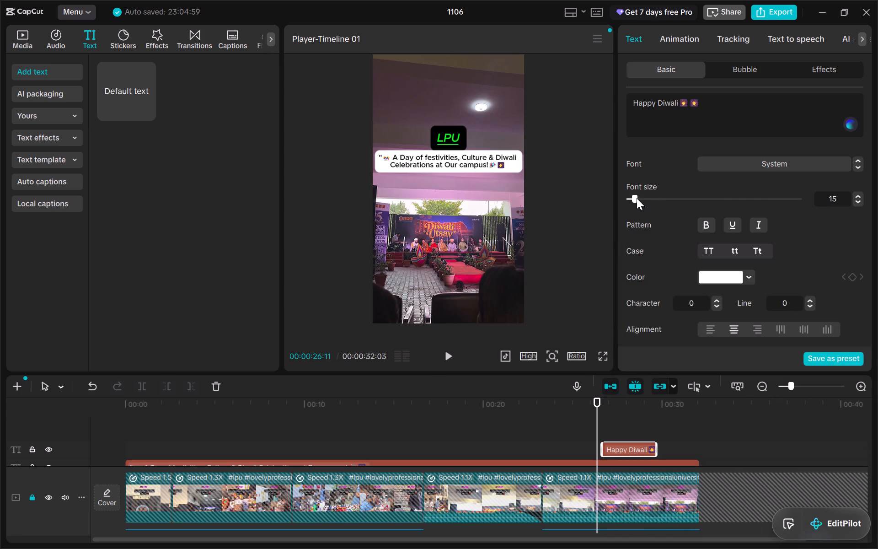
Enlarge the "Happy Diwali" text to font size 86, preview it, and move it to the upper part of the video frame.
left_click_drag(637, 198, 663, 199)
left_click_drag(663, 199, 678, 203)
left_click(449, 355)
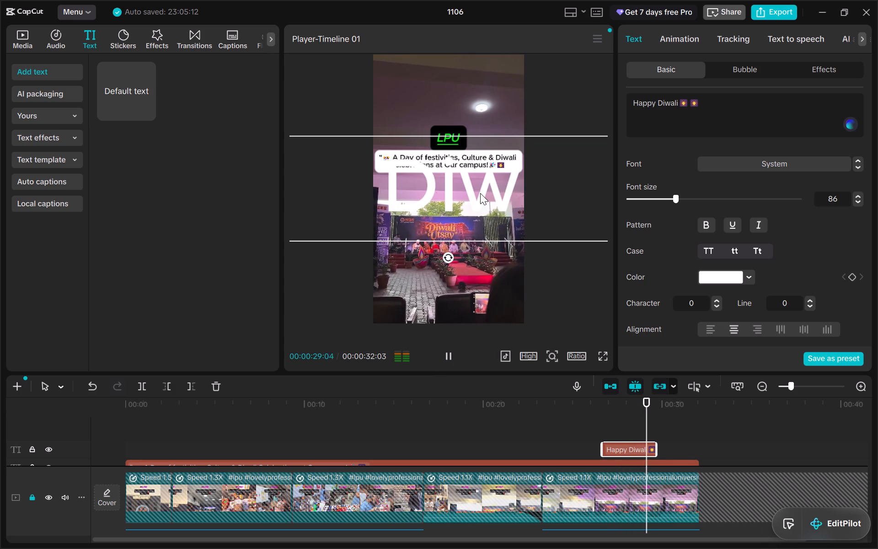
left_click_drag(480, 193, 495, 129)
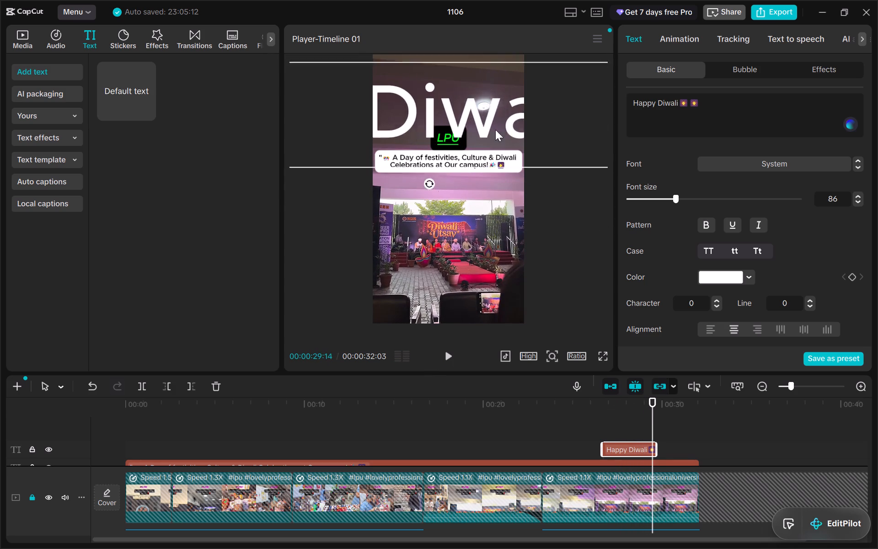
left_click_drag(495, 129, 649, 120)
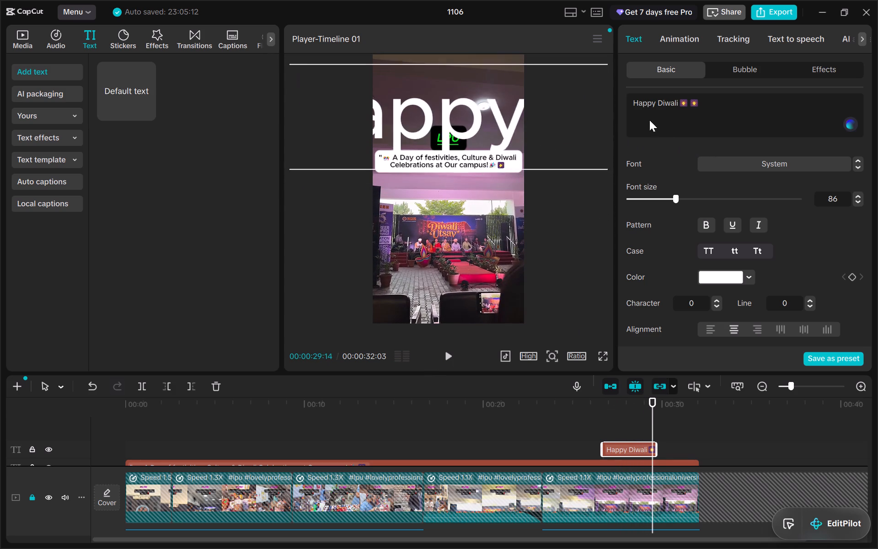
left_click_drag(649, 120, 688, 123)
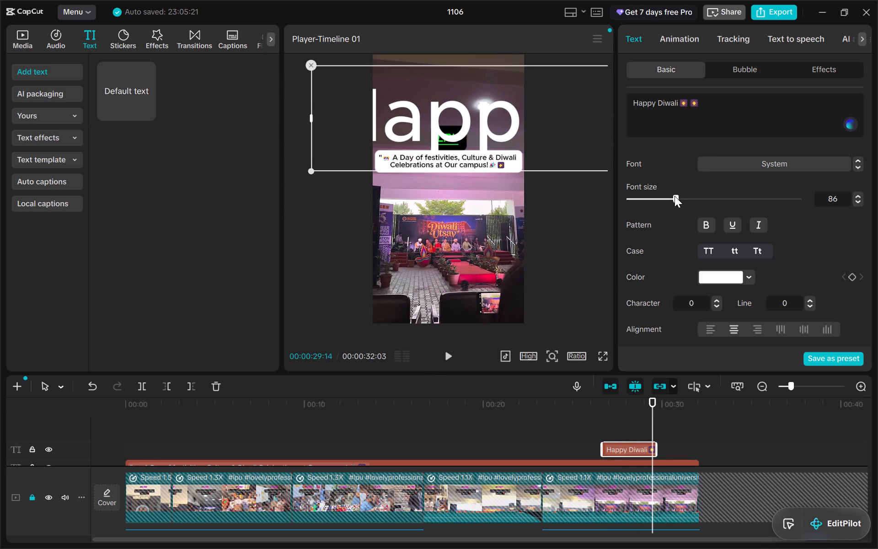
Set the "Happy Diwali" text's font size to 40.
left_click_drag(675, 196, 648, 195)
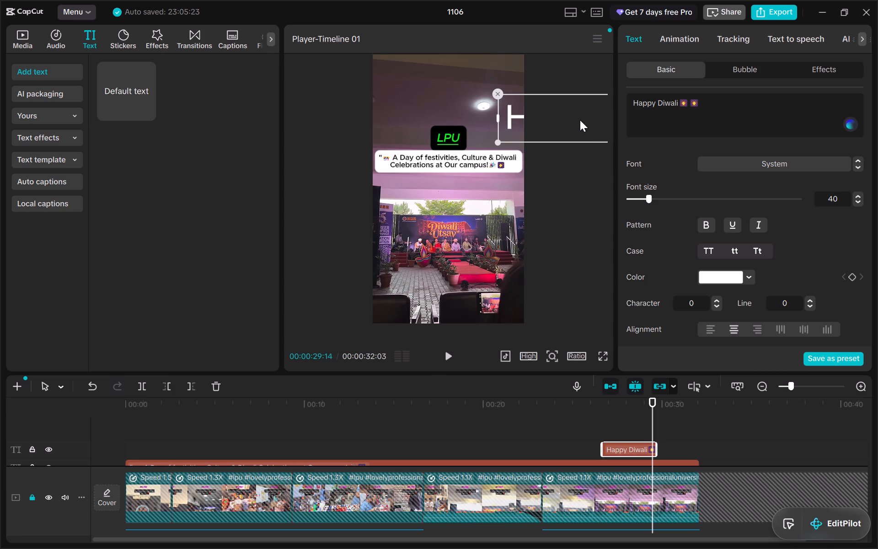
Narrow the "Happy Diwali" text box and scale it down so the whole greeting fits inside the frame above the "LPU" label.
left_click_drag(580, 120, 419, 113)
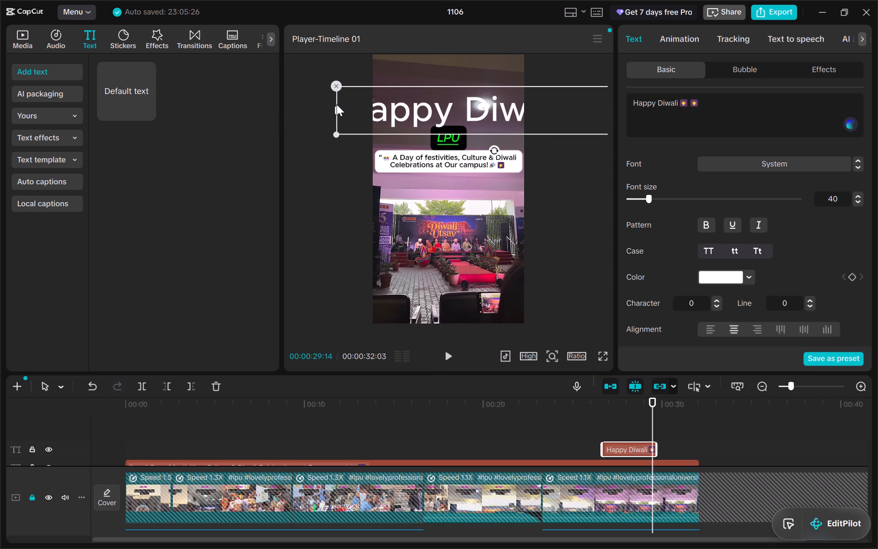
left_click_drag(336, 108, 396, 109)
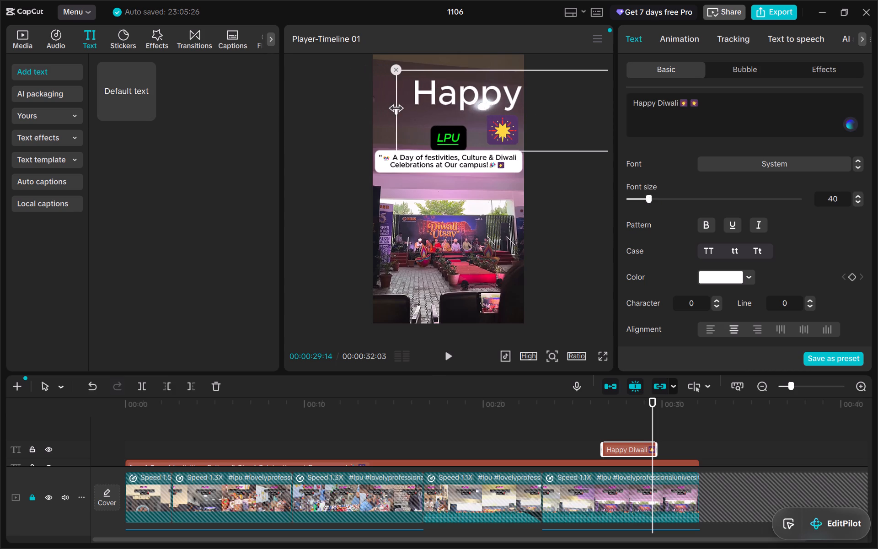
left_click_drag(396, 109, 434, 117)
left_click_drag(554, 120, 461, 112)
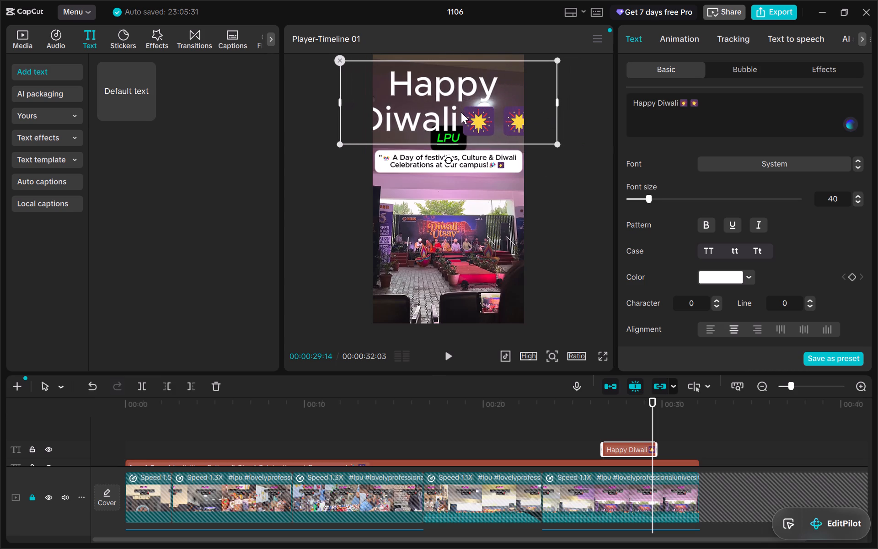
left_click_drag(558, 99, 494, 96)
left_click_drag(493, 158, 443, 79)
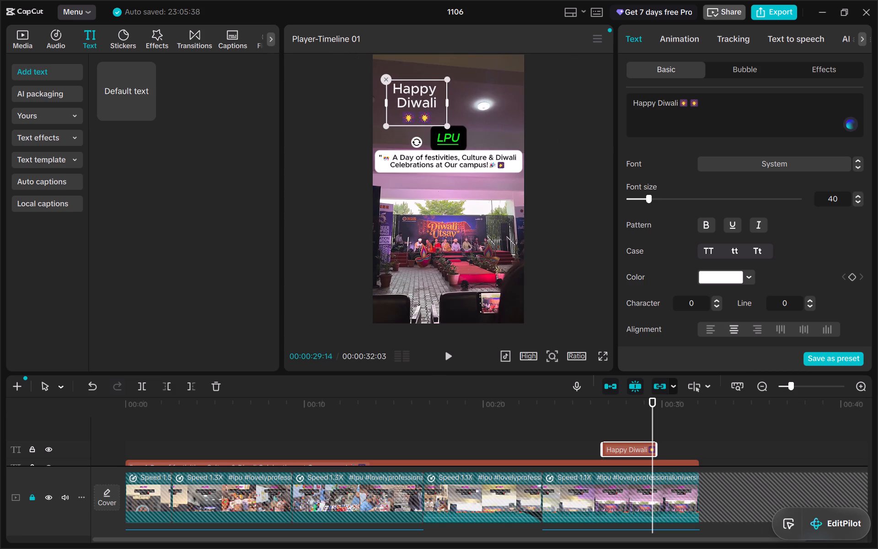
Widen the "Happy Diwali" text box so the greeting and emojis fit on one line, and place it just above the "LPU" label.
left_click_drag(426, 106, 463, 105)
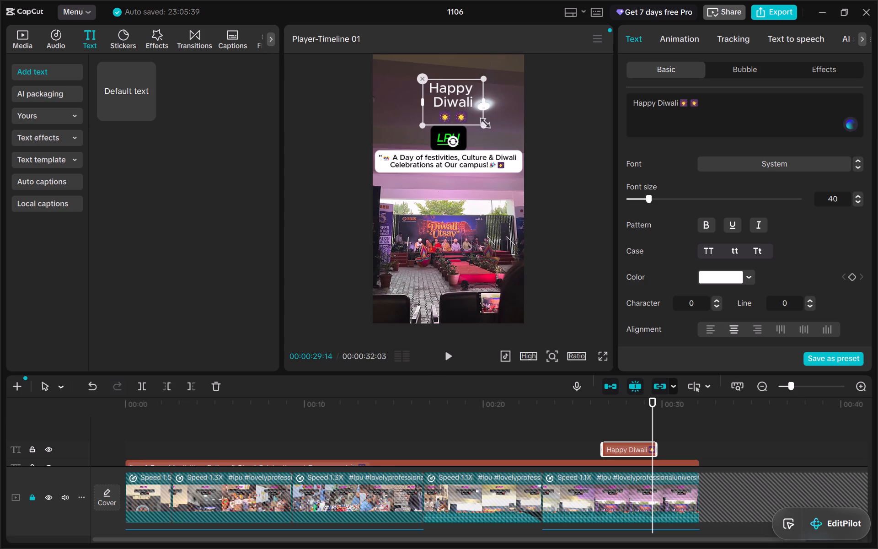
left_click_drag(482, 121, 487, 110)
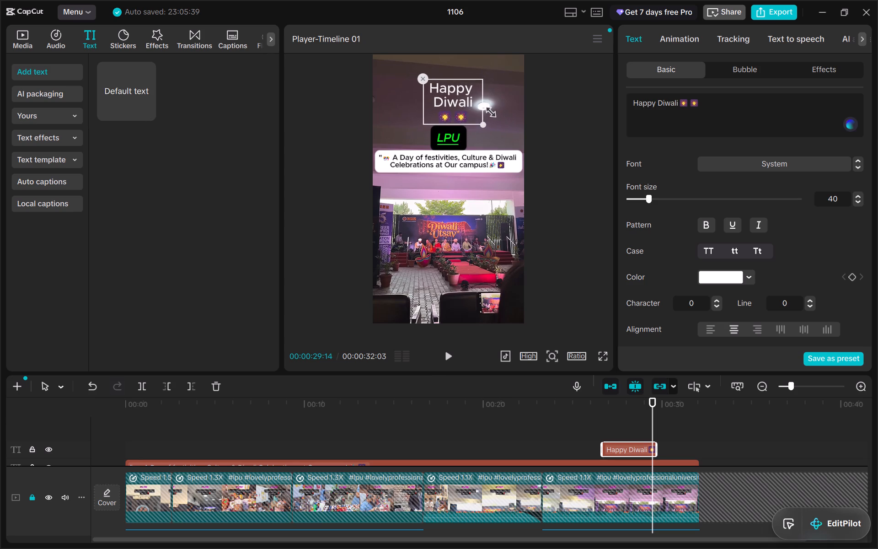
left_click_drag(487, 110, 483, 109)
left_click_drag(424, 100, 375, 100)
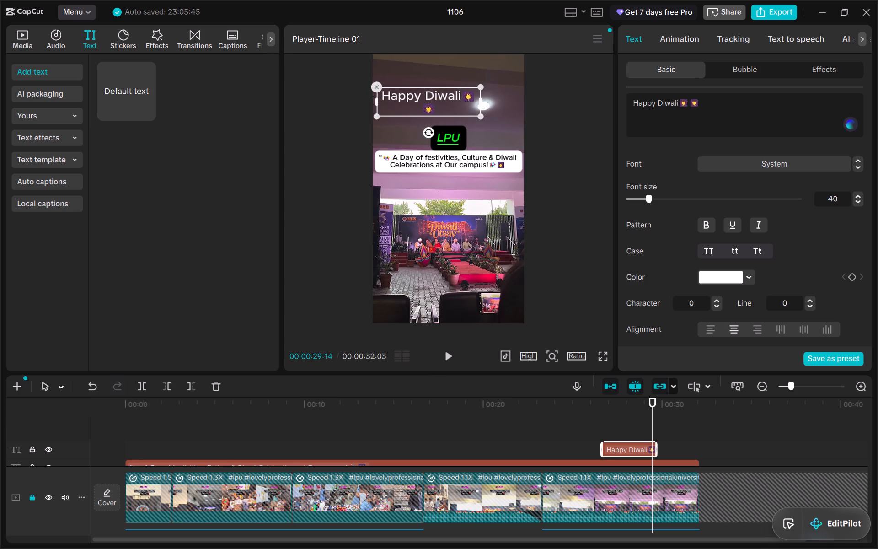
left_click_drag(479, 100, 502, 102)
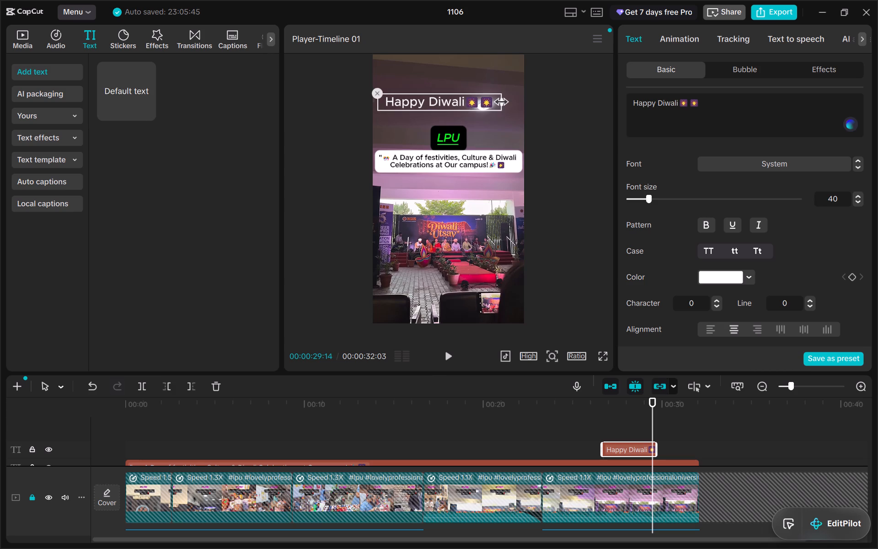
left_click_drag(502, 102, 506, 102)
left_click_drag(459, 97, 465, 111)
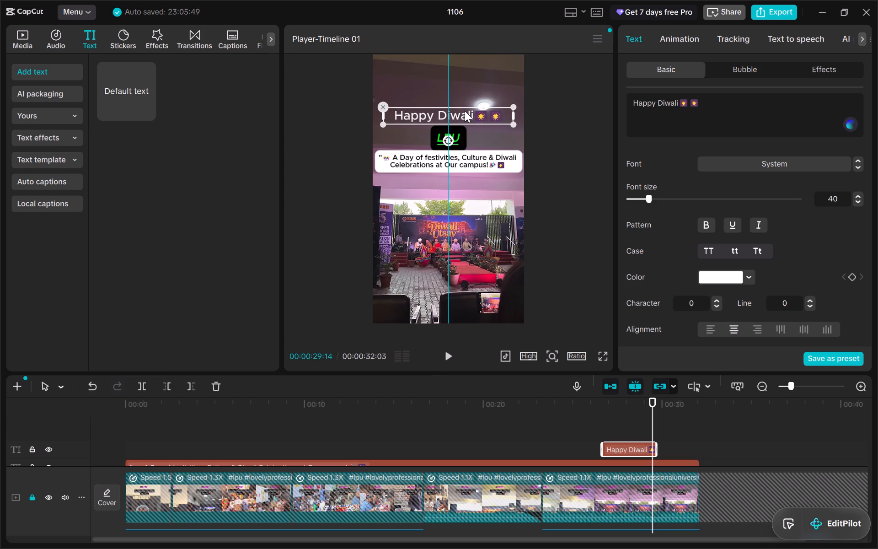
left_click_drag(465, 111, 471, 110)
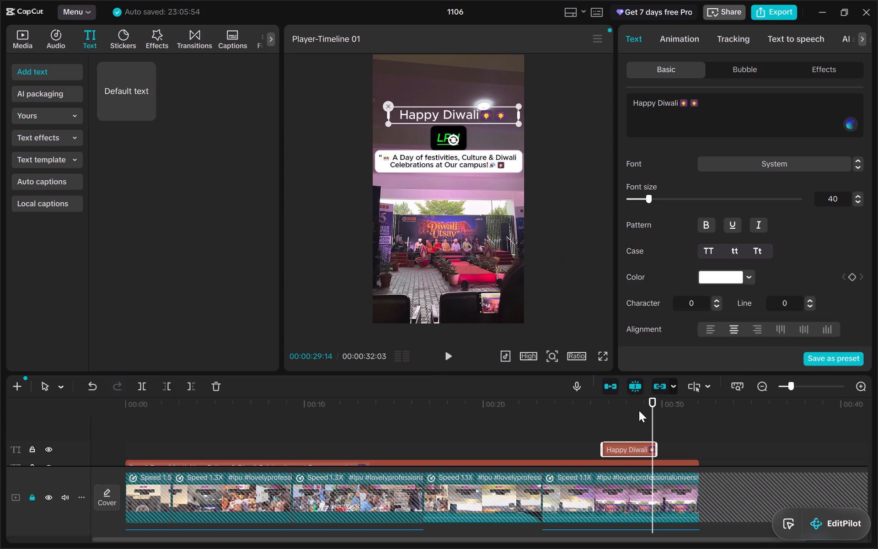
Play the video from 00:00:29:14 to the end to check the ending with the text overlays.
left_click(448, 356)
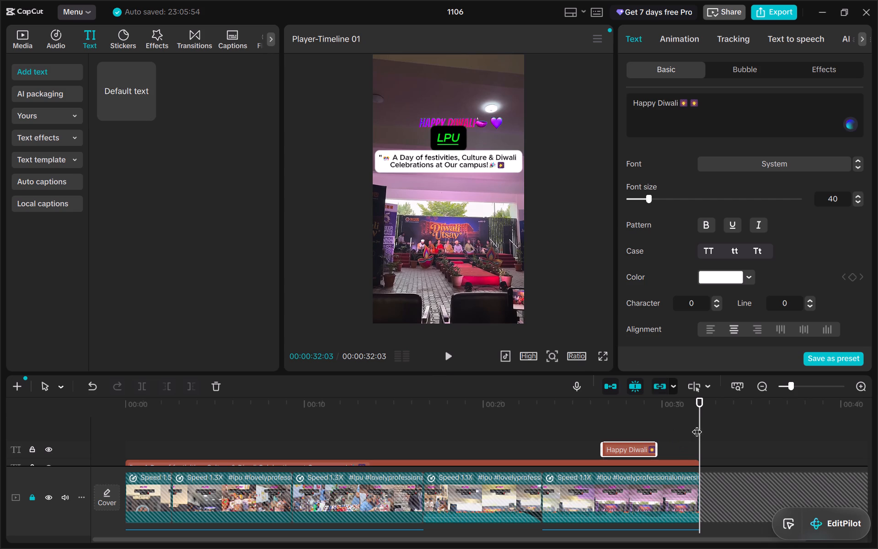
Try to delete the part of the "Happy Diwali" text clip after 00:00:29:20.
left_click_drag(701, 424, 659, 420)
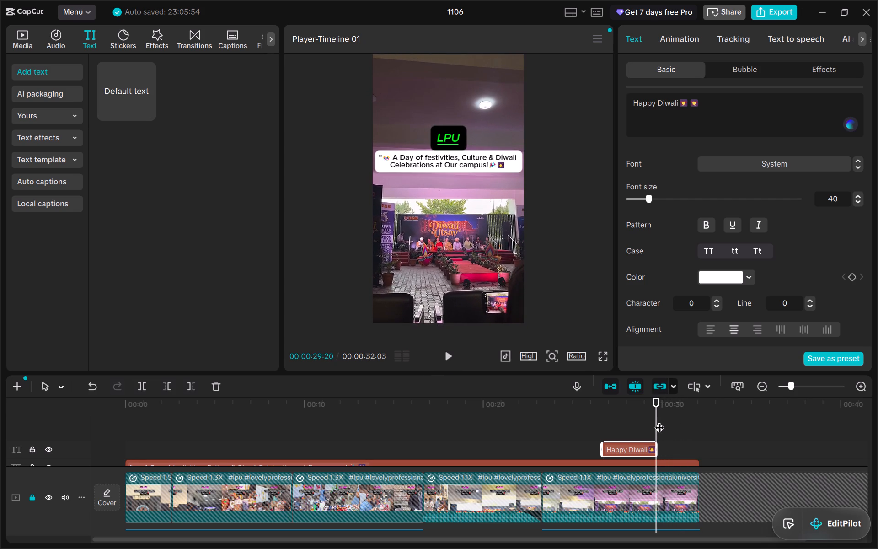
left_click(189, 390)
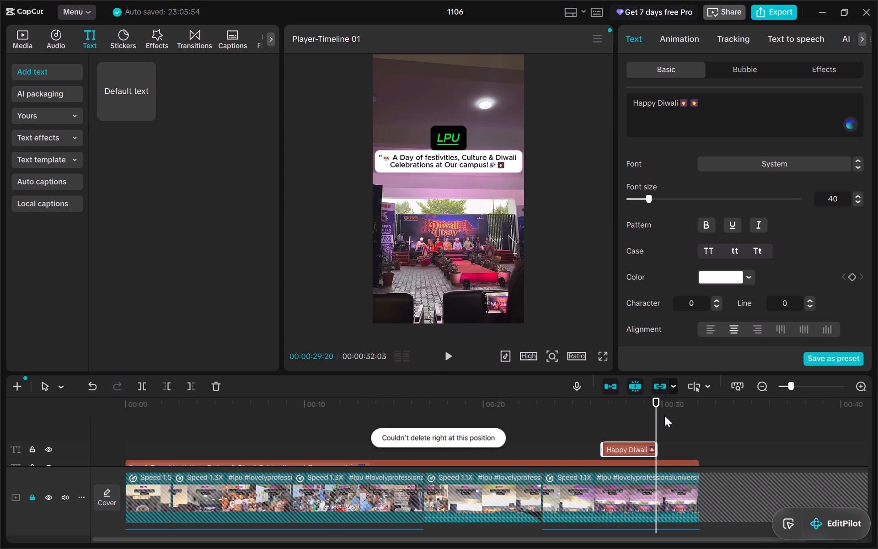
Trim the "A Day of festivities" caption and the "LPU" label so both end at 00:00:29:20.
left_click(678, 459)
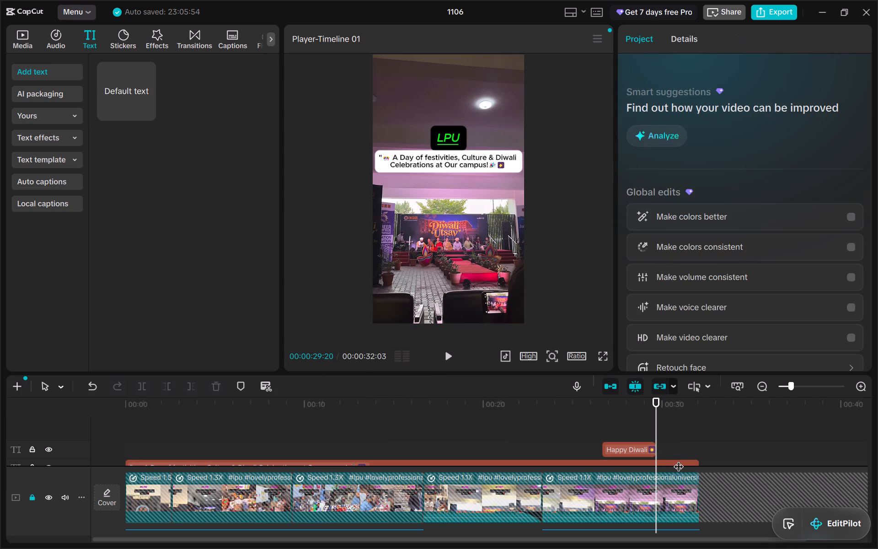
scroll(632, 459, "down", 1)
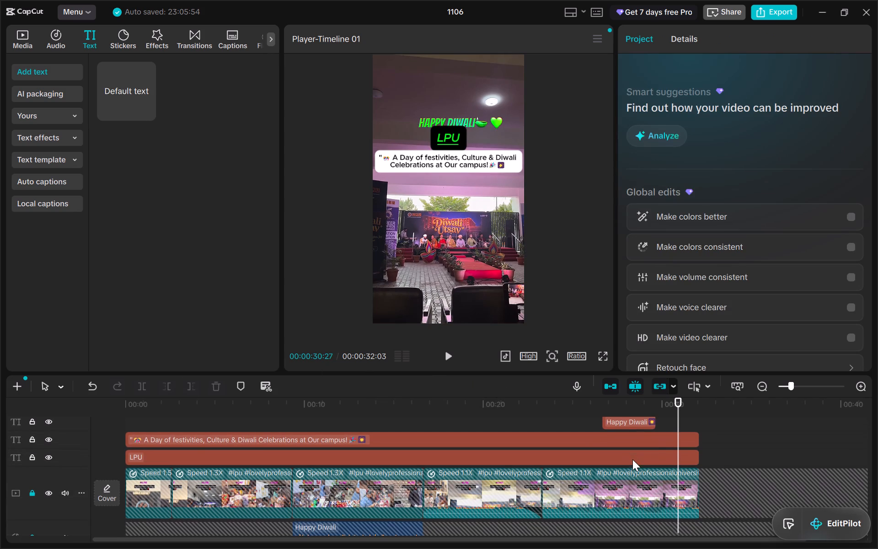
left_click(660, 435)
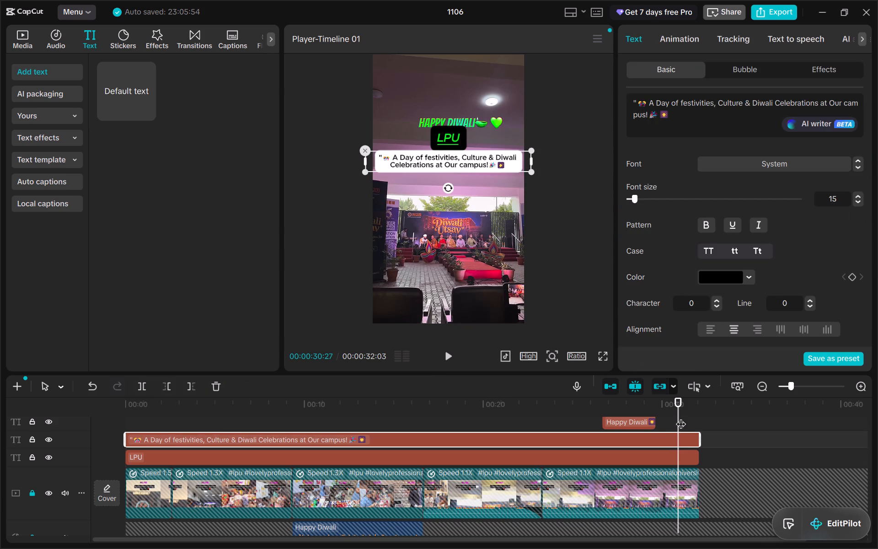
left_click_drag(679, 416, 657, 415)
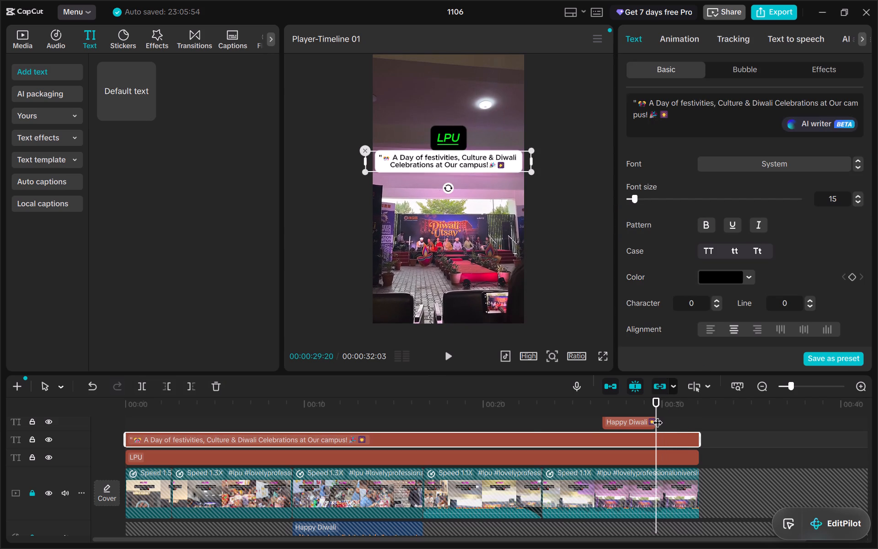
left_click(187, 386)
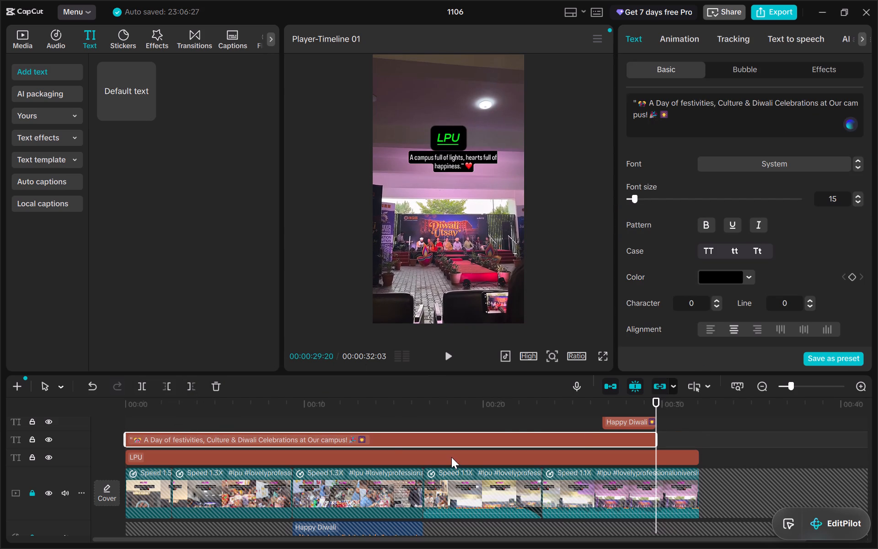
left_click(451, 457)
left_click(192, 385)
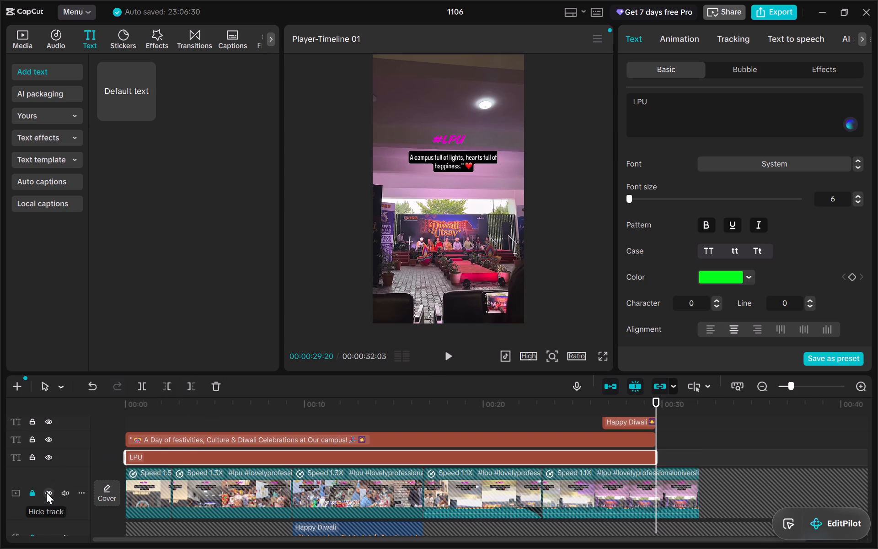
Unlock the main video track and delete the part of its last clip after 00:00:29:20.
left_click(29, 490)
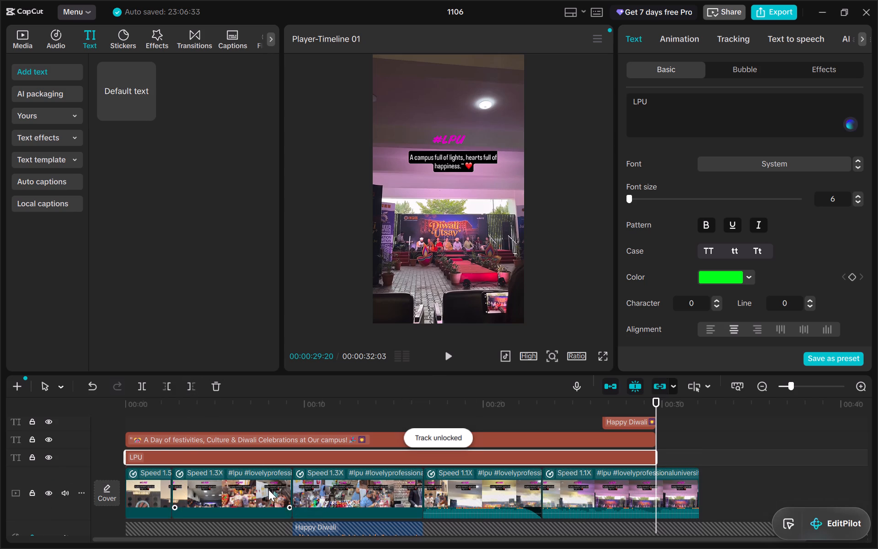
left_click(586, 493)
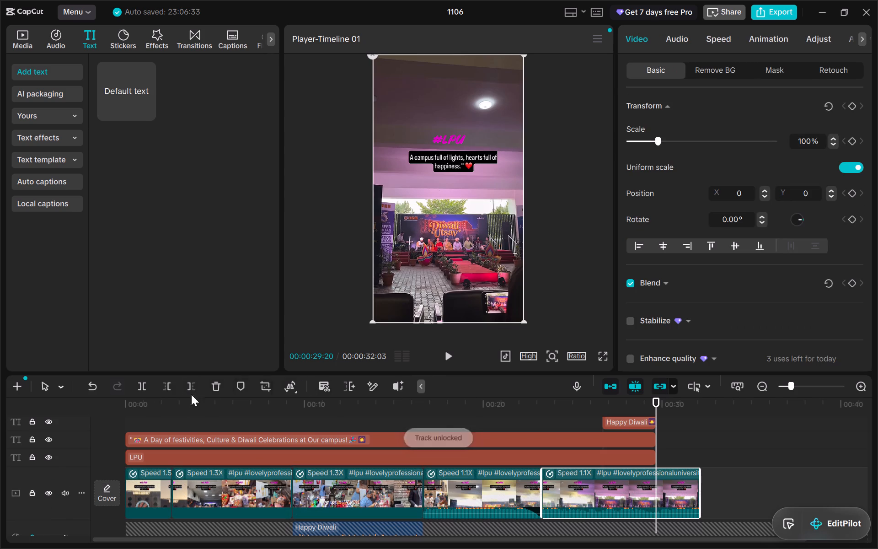
left_click(191, 385)
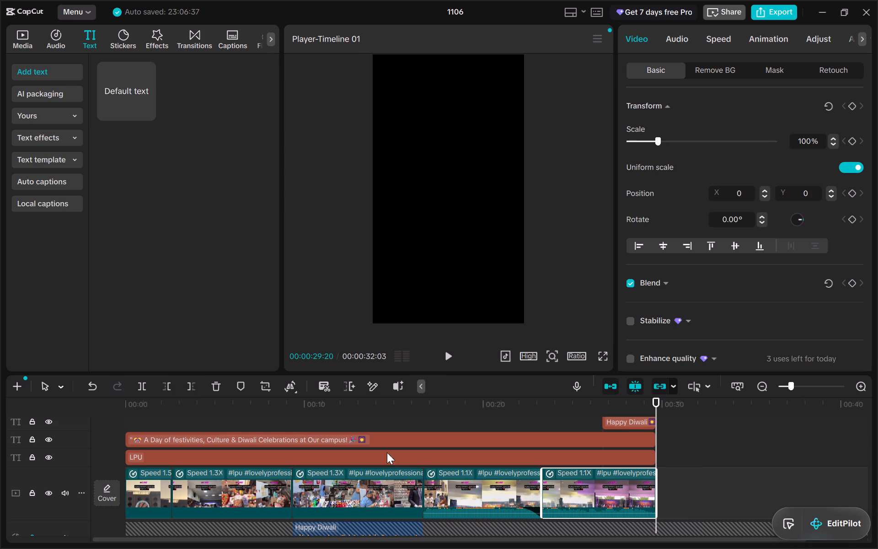
Unlock the "Diwali Night" audio track and delete the part of that audio clip after 00:00:29:20.
scroll(409, 455, "down", 1)
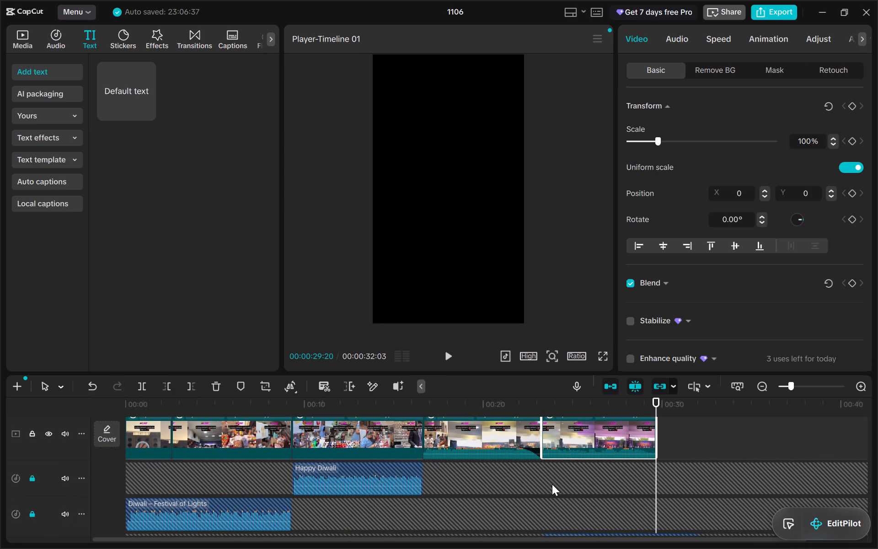
scroll(552, 484, "down", 1)
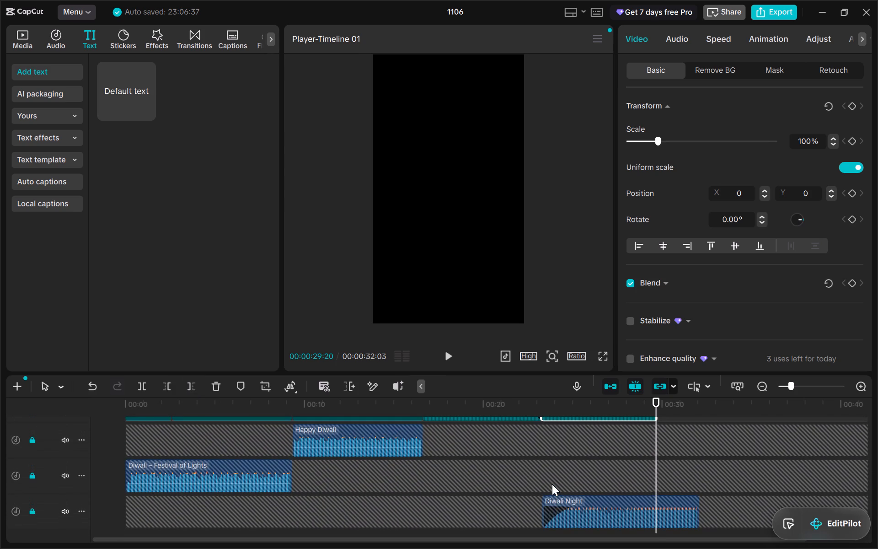
scroll(552, 484, "down", 1)
left_click(32, 484)
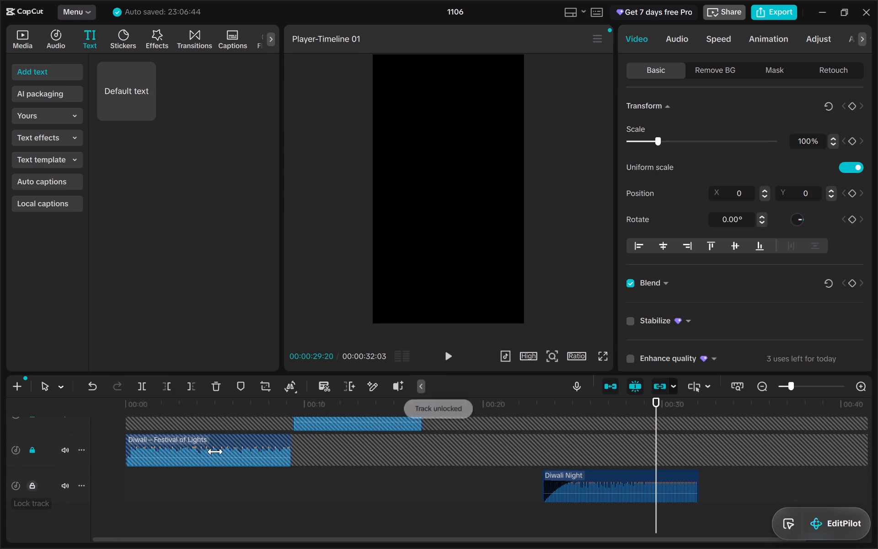
left_click(605, 477)
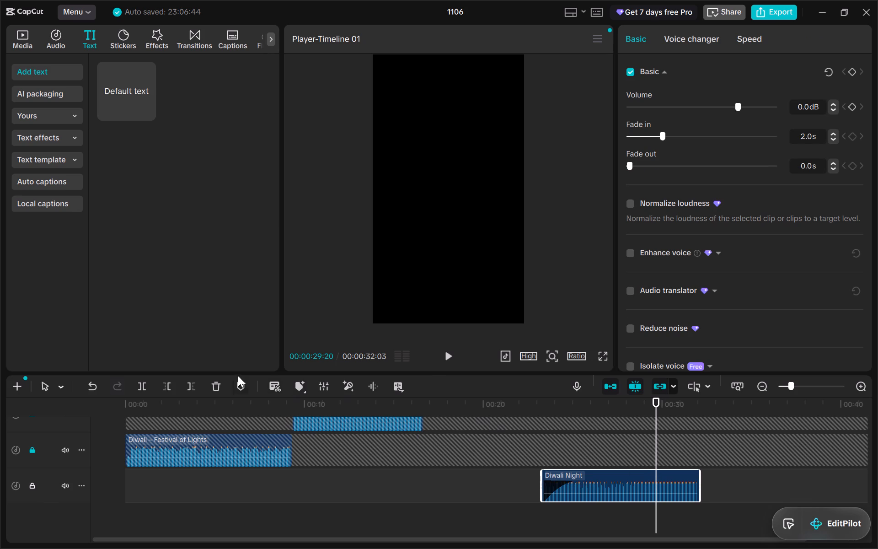
left_click(187, 390)
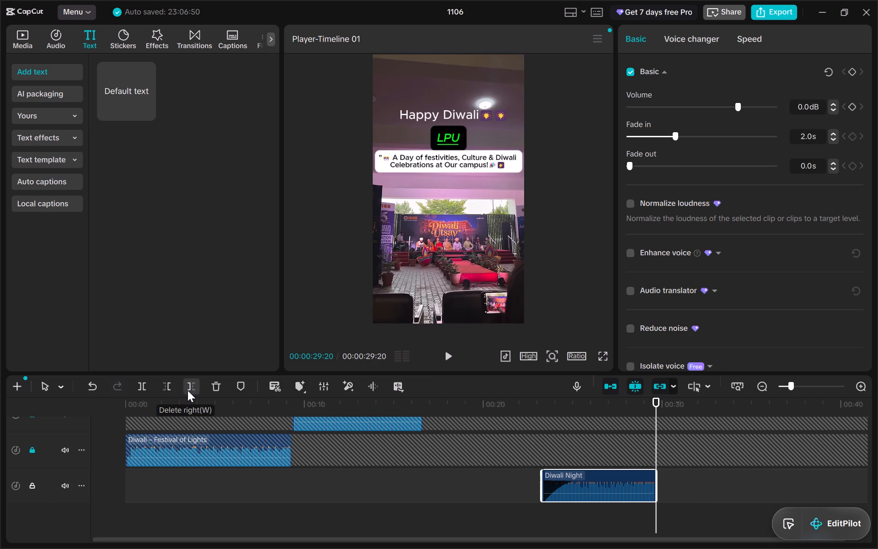
Move the "Happy Diwali" text slightly down in the frame so it sits closer above the "LPU" label.
scroll(590, 491, "up", 4)
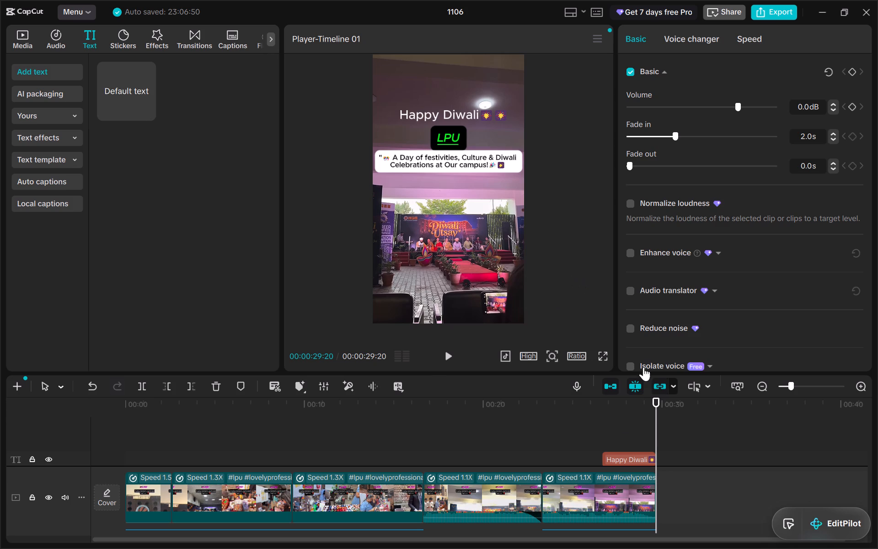
left_click_drag(658, 416, 567, 414)
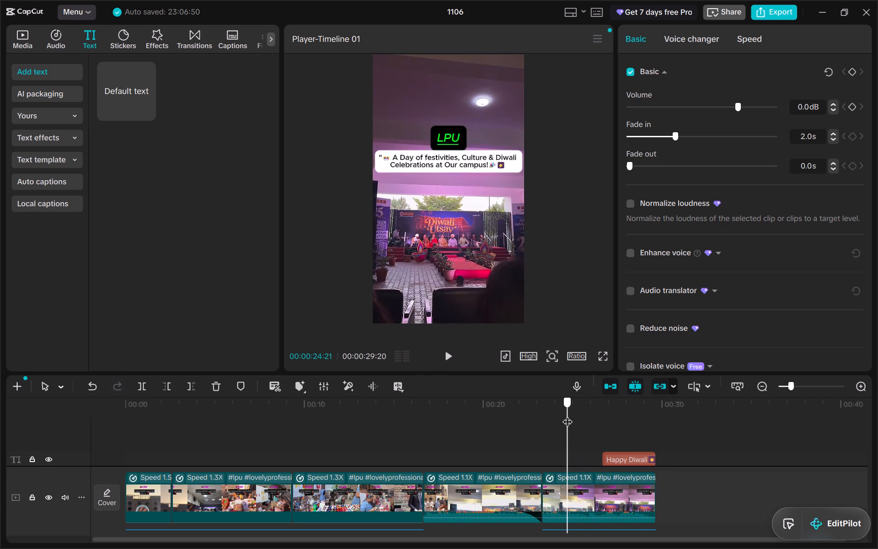
left_click_drag(567, 414, 706, 429)
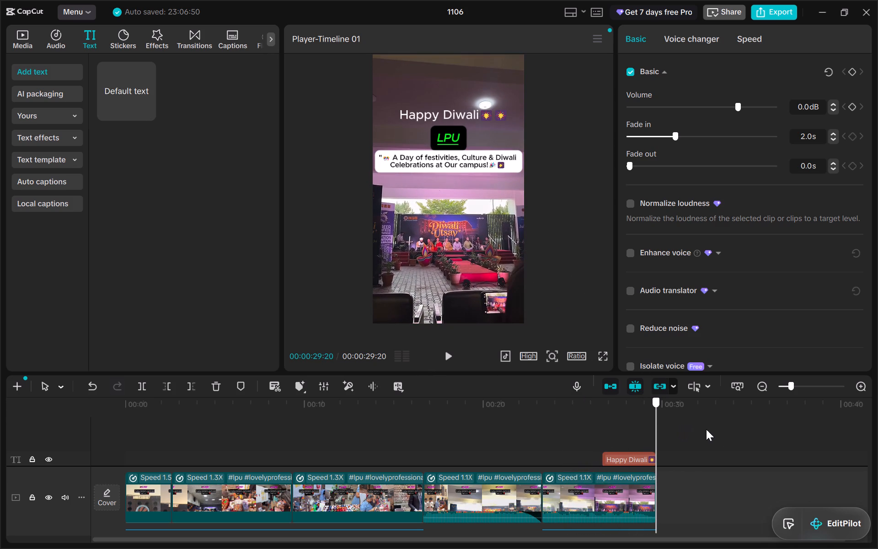
left_click_drag(706, 429, 610, 450)
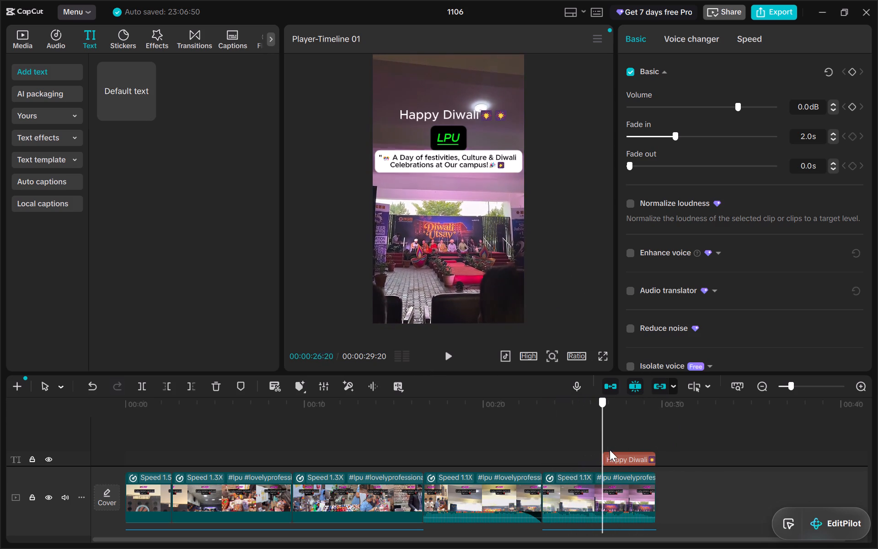
left_click_drag(610, 450, 639, 447)
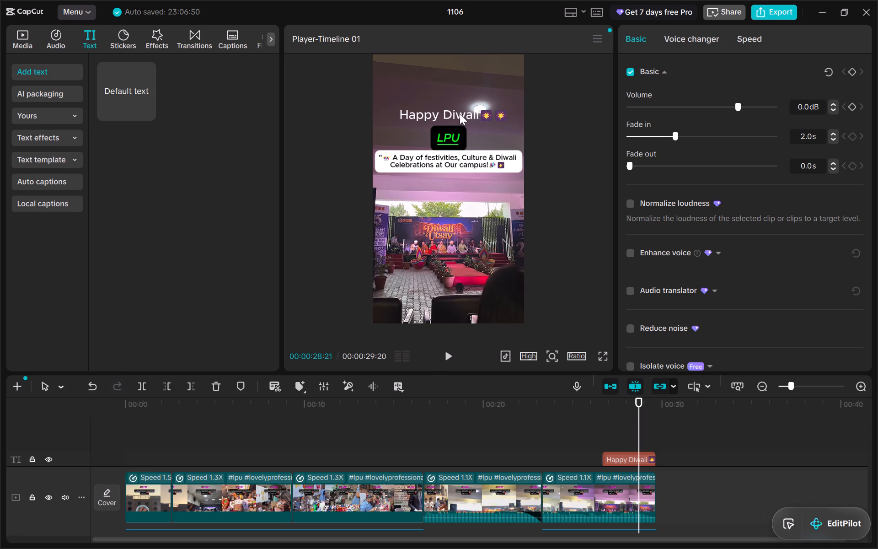
left_click(457, 108)
left_click_drag(453, 110, 454, 115)
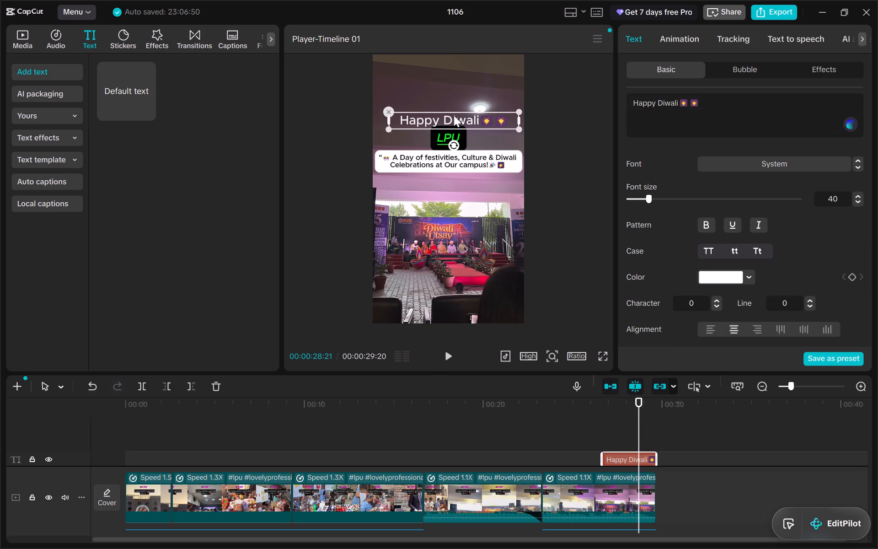
left_click_drag(454, 115, 453, 115)
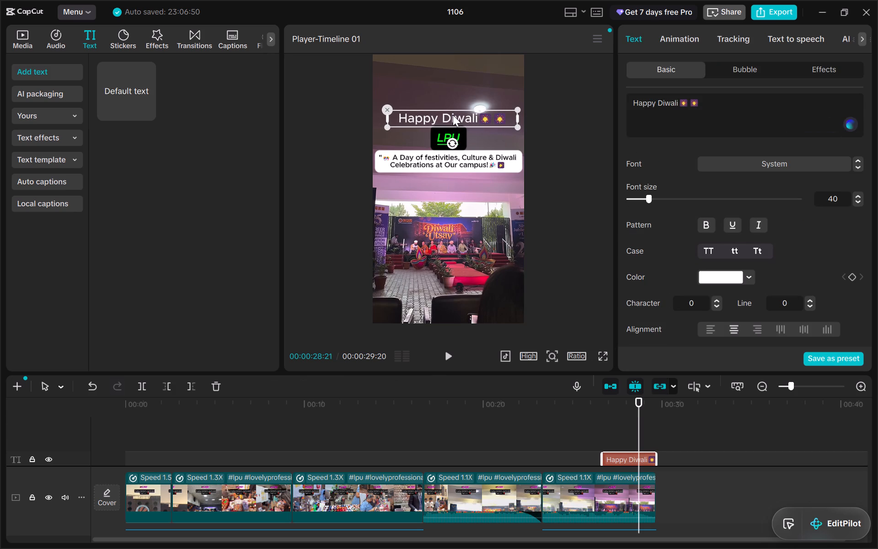
left_click_drag(453, 115, 453, 117)
left_click(564, 175)
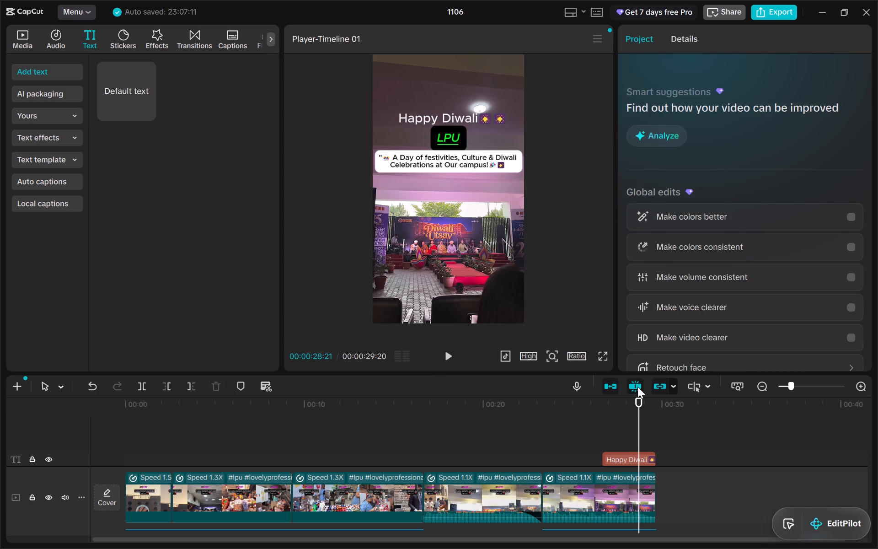
Play the video from just before the last clip to the end to check the trimmed ending.
left_click_drag(640, 427, 536, 419)
left_click(449, 358)
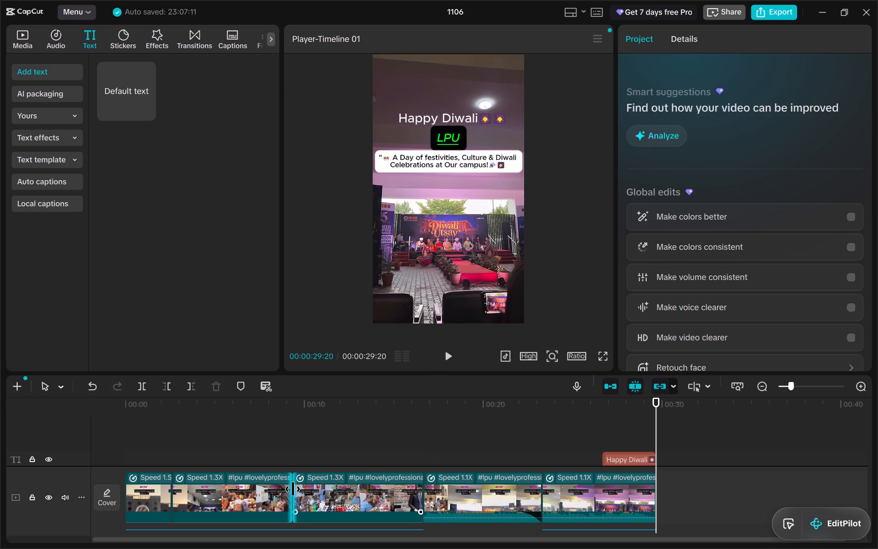
Lock the "Diwali Night" audio track again.
scroll(293, 489, "right", 2)
scroll(293, 489, "down", 3)
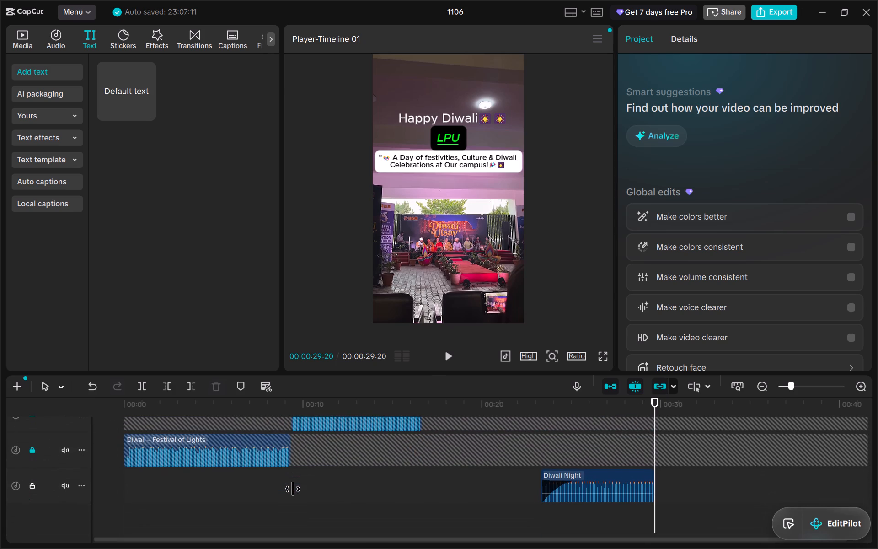
scroll(293, 489, "down", 2)
scroll(293, 489, "up", 3)
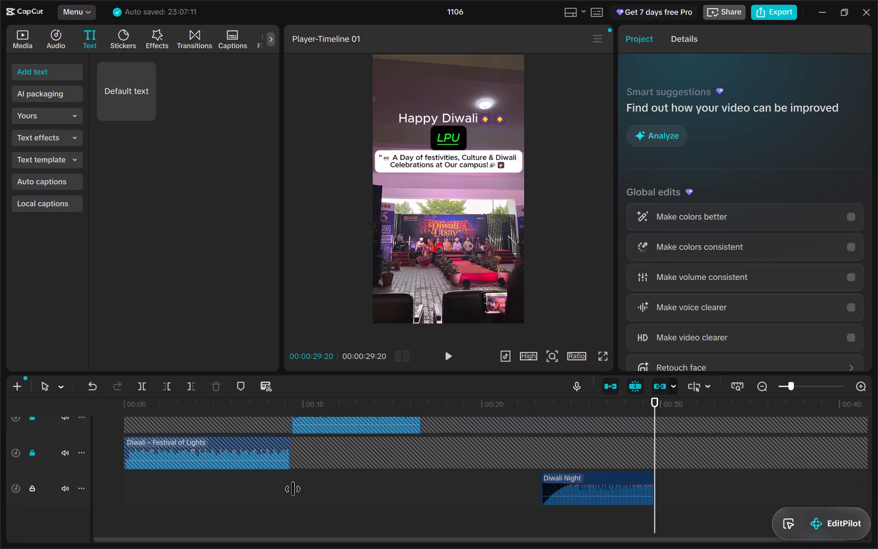
scroll(293, 489, "up", 2)
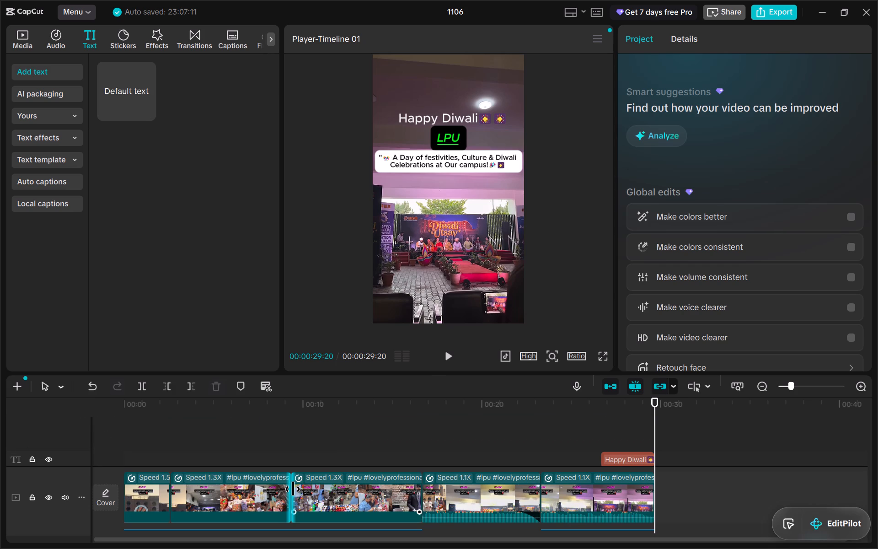
scroll(731, 433, "down", 3)
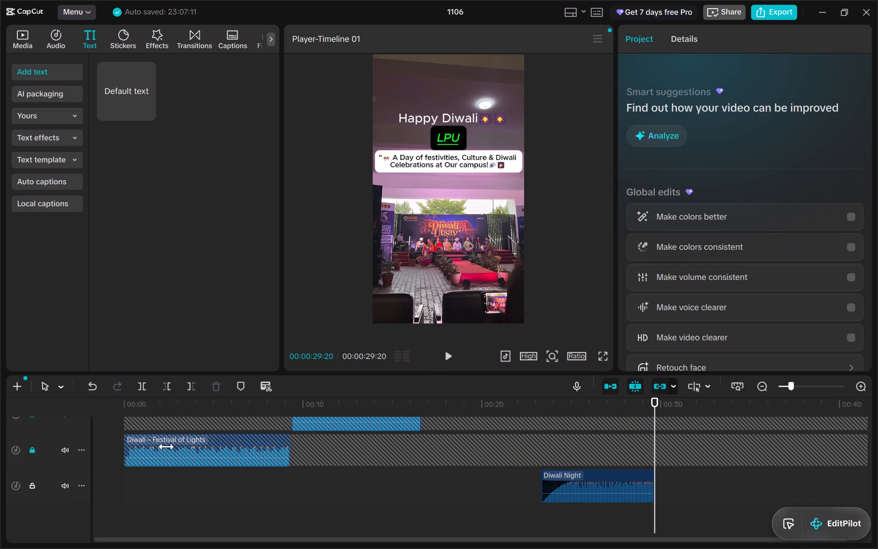
left_click(32, 482)
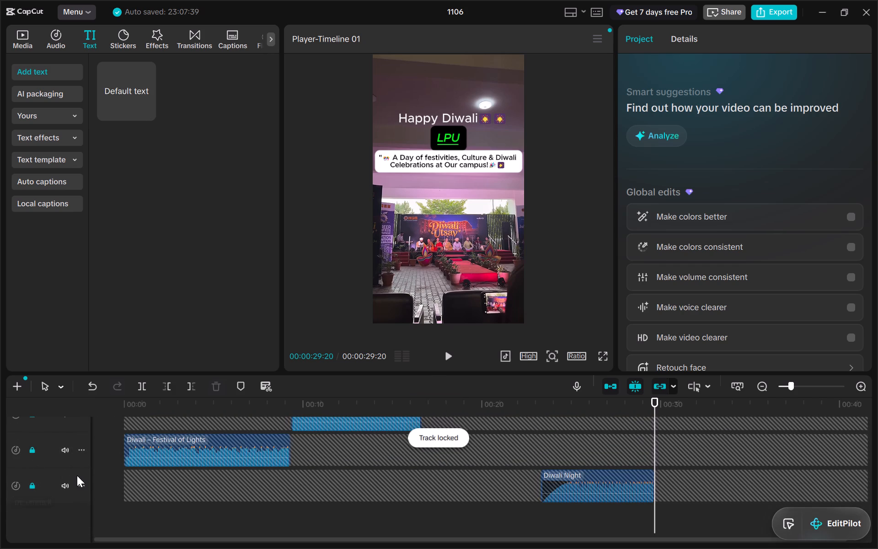
Lock the main video track again.
scroll(77, 475, "up", 10)
scroll(119, 478, "up", 5)
scroll(119, 478, "down", 3)
scroll(119, 478, "up", 4)
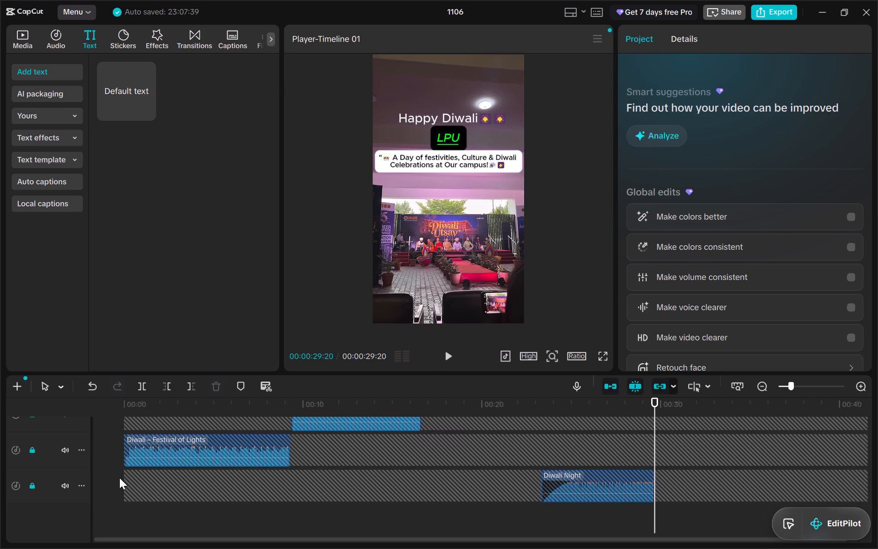
scroll(119, 478, "down", 3)
scroll(347, 507, "up", 4)
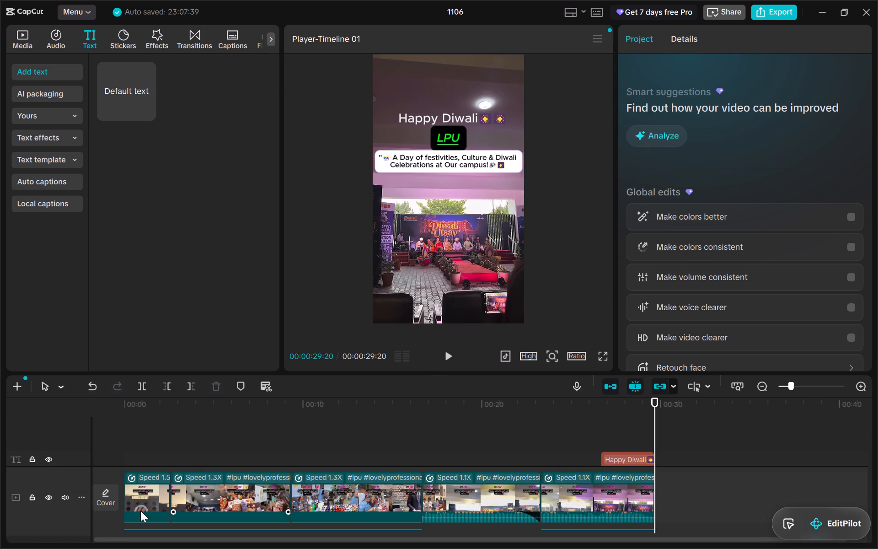
left_click(30, 495)
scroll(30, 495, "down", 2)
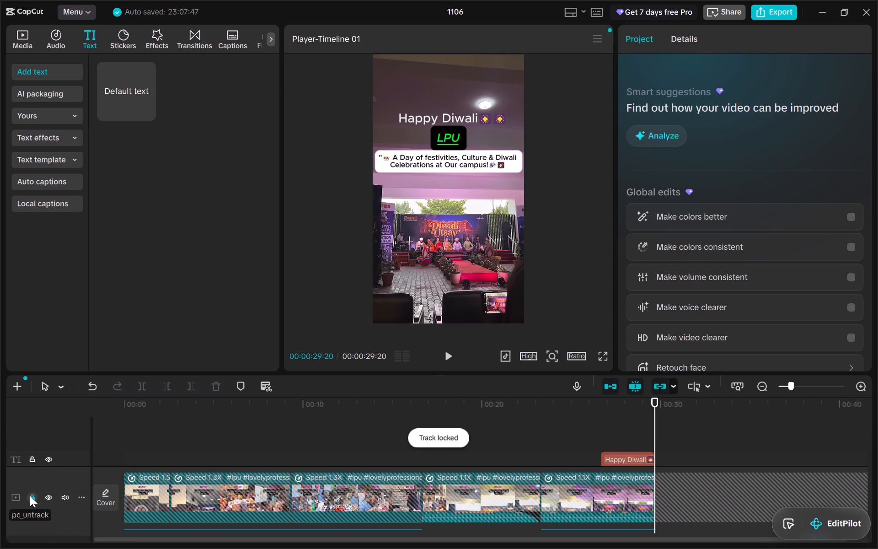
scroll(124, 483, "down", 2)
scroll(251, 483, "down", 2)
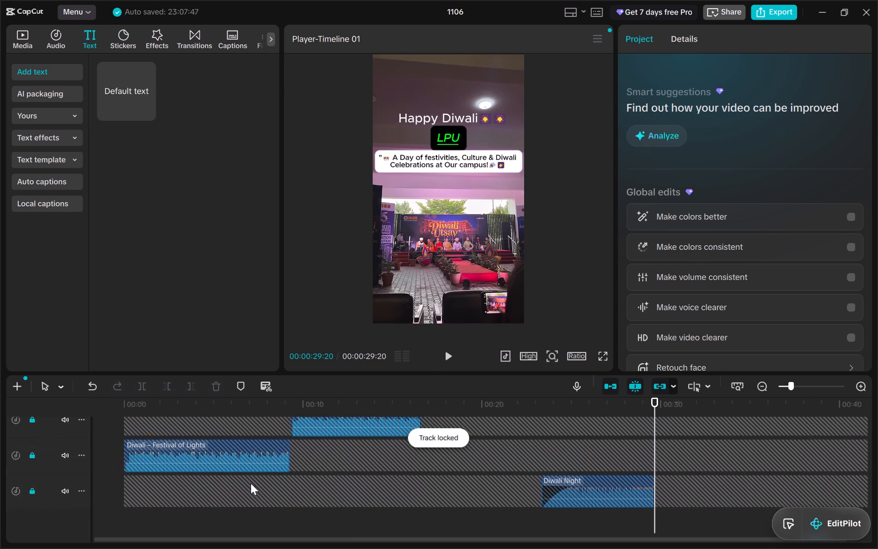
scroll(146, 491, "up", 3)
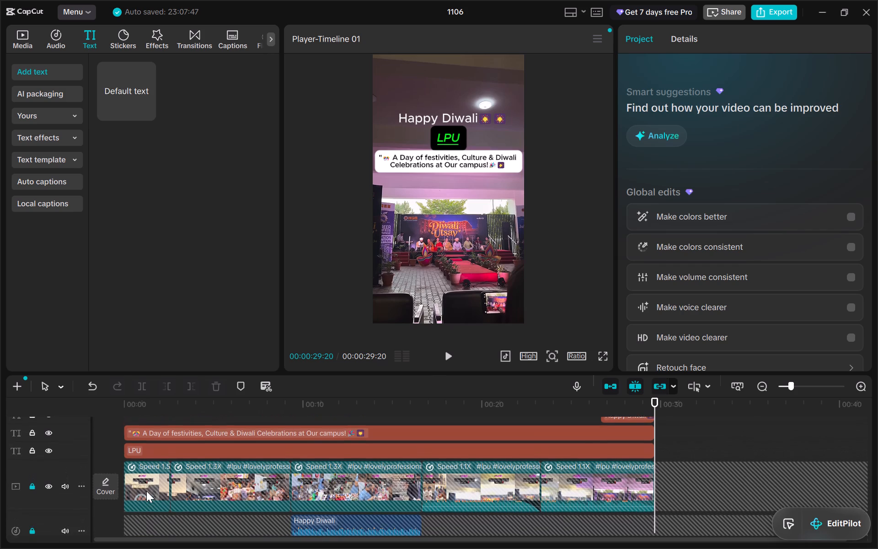
Lock the three text tracks holding the "LPU" label, the "A Day of festivities" caption and the "Happy Diwali" text.
left_click(32, 457)
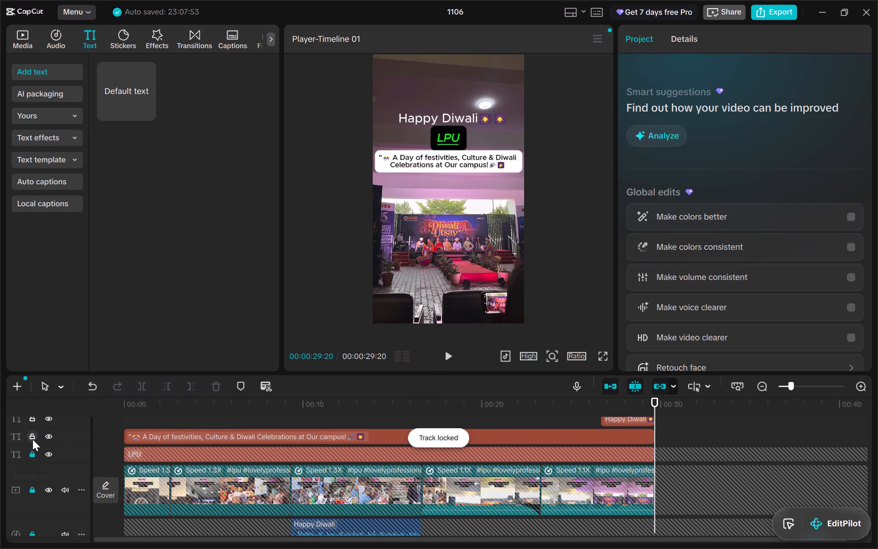
left_click(32, 436)
scroll(32, 436, "up", 1)
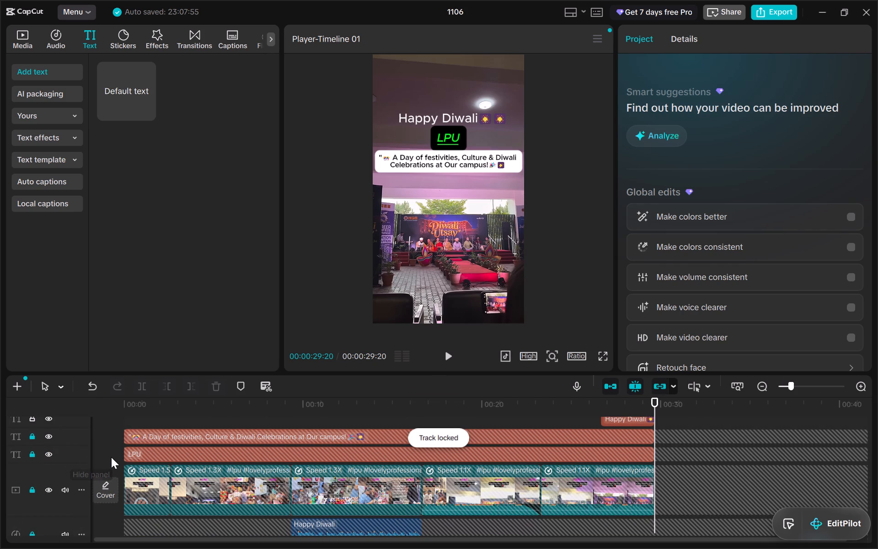
scroll(111, 457, "up", 2)
scroll(111, 457, "down", 1)
scroll(174, 489, "up", 1)
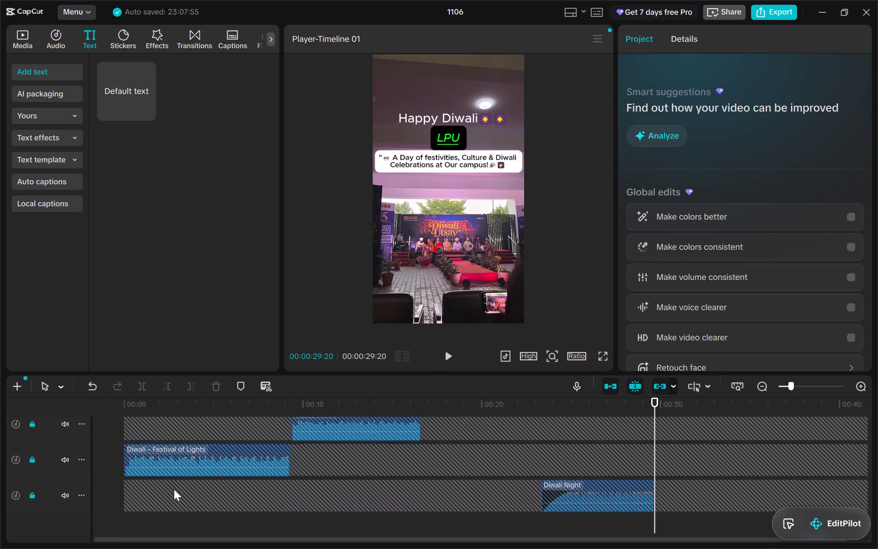
scroll(174, 489, "up", 1)
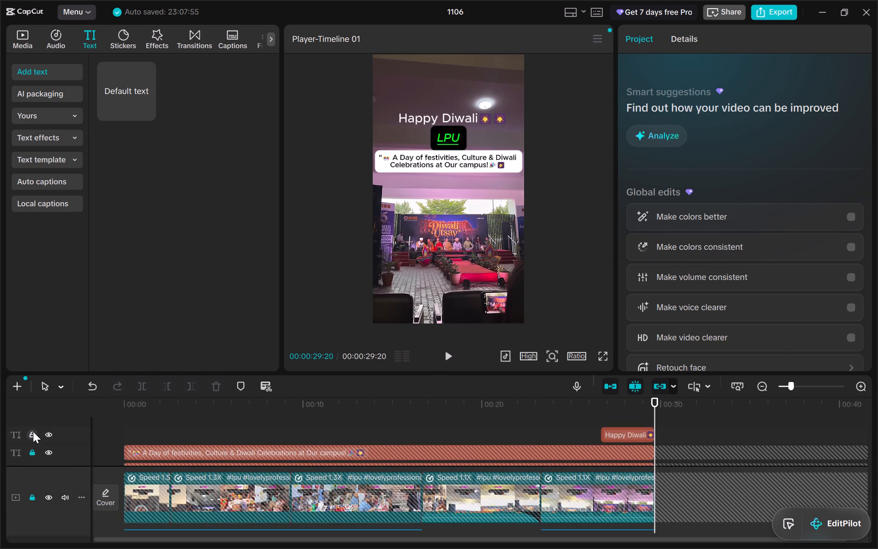
left_click(27, 433)
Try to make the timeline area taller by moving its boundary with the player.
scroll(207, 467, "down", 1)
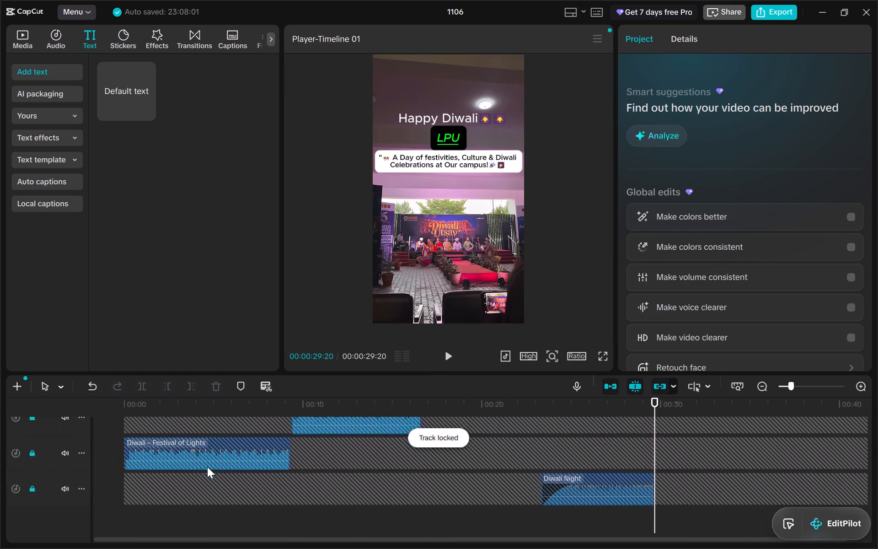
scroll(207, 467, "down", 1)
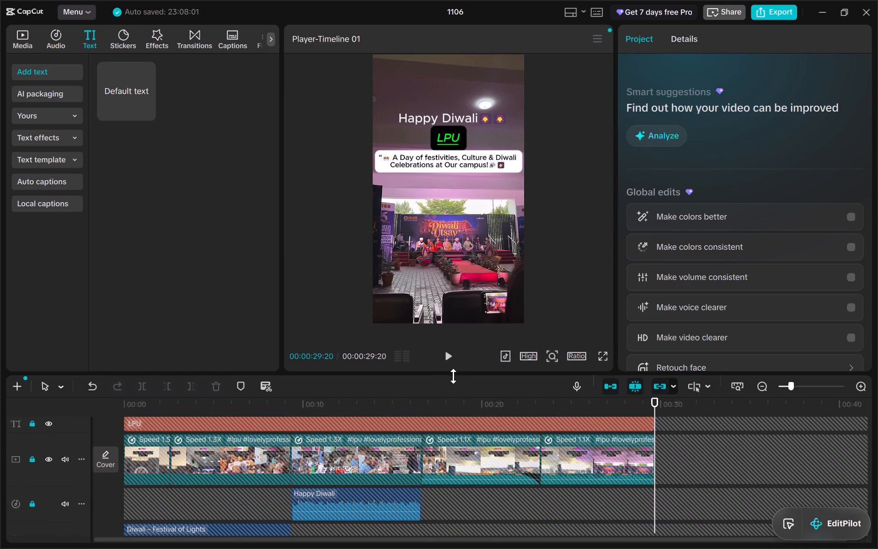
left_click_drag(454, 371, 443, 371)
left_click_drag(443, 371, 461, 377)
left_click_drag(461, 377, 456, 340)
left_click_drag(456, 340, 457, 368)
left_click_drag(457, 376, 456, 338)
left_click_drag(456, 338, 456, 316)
Scrub the playhead back from the end of the video to 00:00:21:22.
left_click(700, 479)
left_click_drag(656, 447, 614, 439)
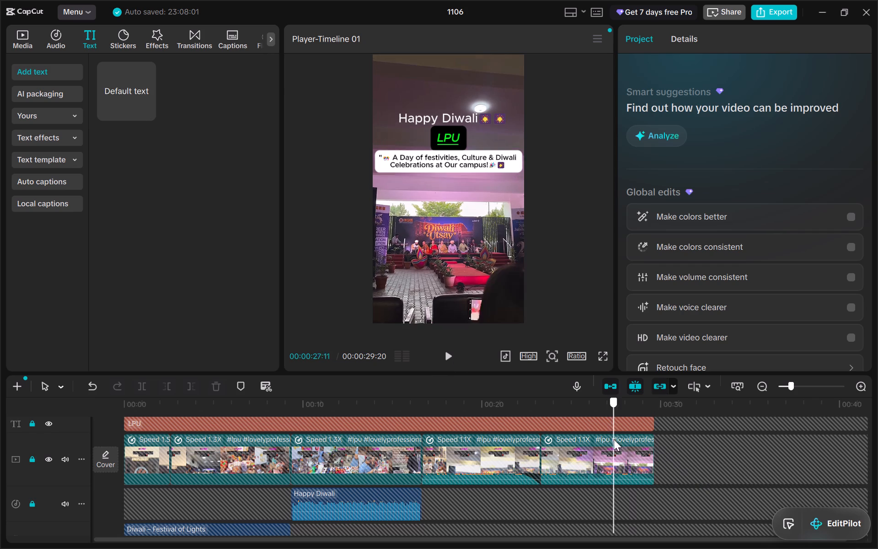
left_click_drag(614, 439, 513, 443)
Enlarge the timeline area upward until all text, video and audio tracks fit in it at once.
left_click_drag(447, 375, 440, 230)
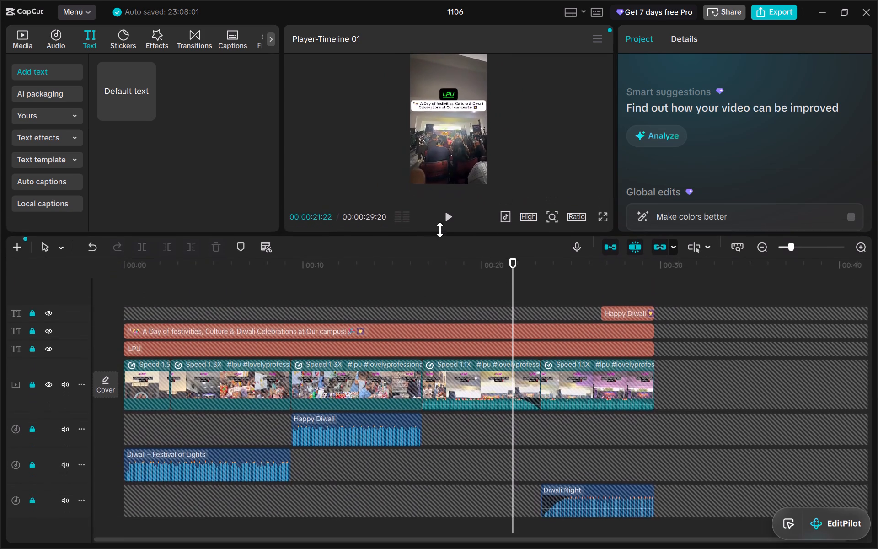
left_click_drag(440, 230, 439, 227)
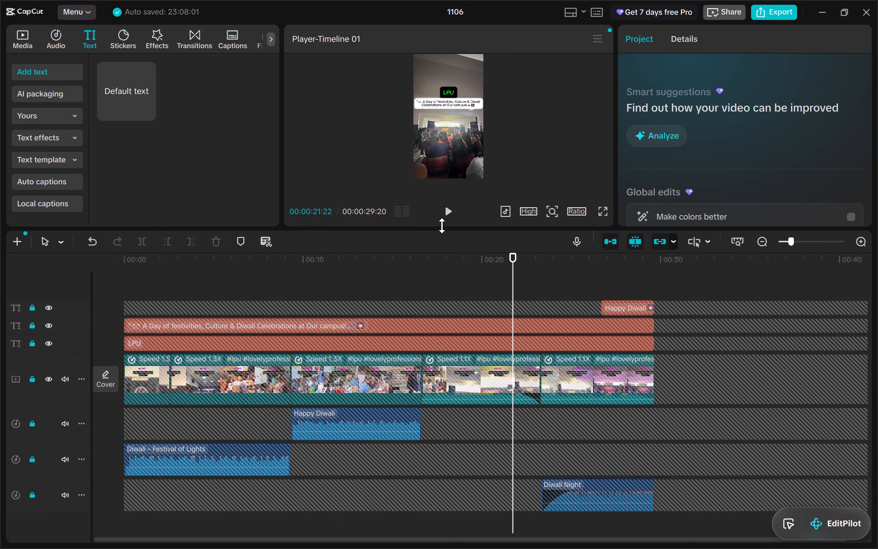
left_click(442, 226)
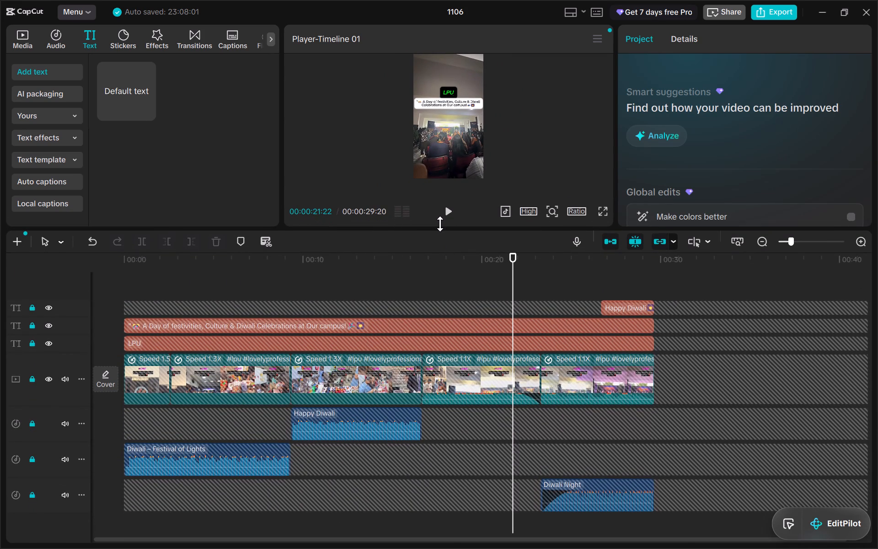
left_click(440, 224)
left_click_drag(440, 224, 439, 230)
left_click_drag(439, 230, 437, 279)
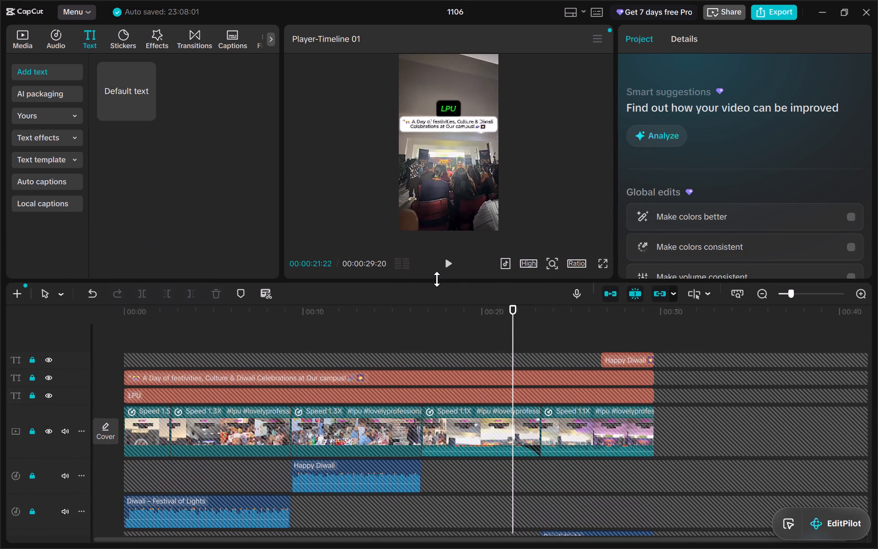
left_click_drag(437, 279, 431, 240)
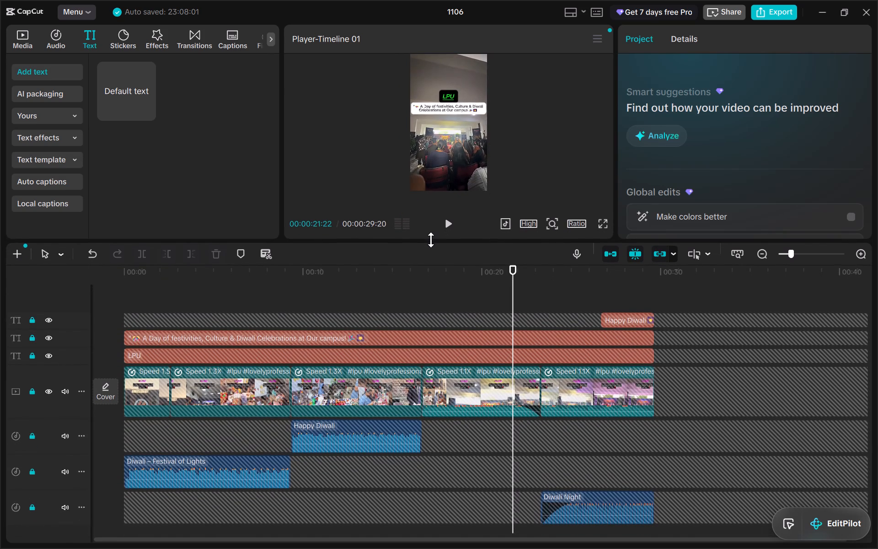
left_click_drag(431, 240, 432, 250)
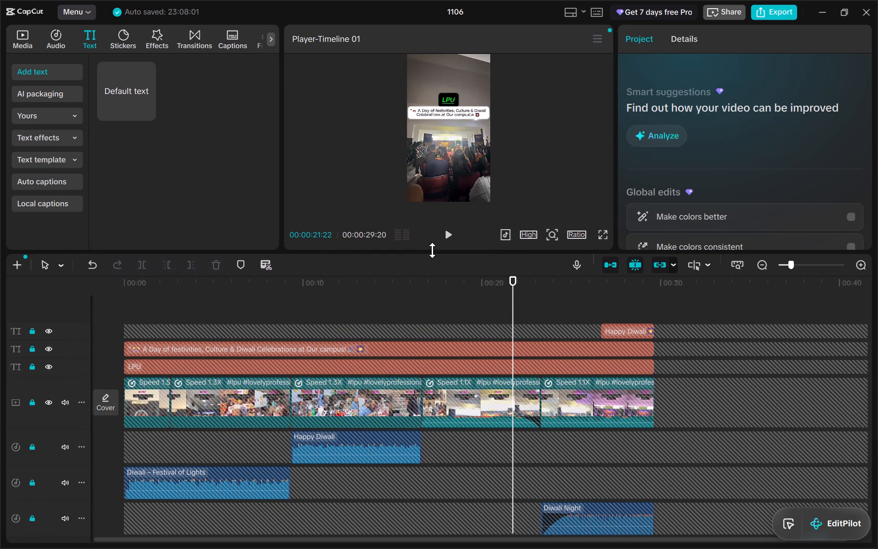
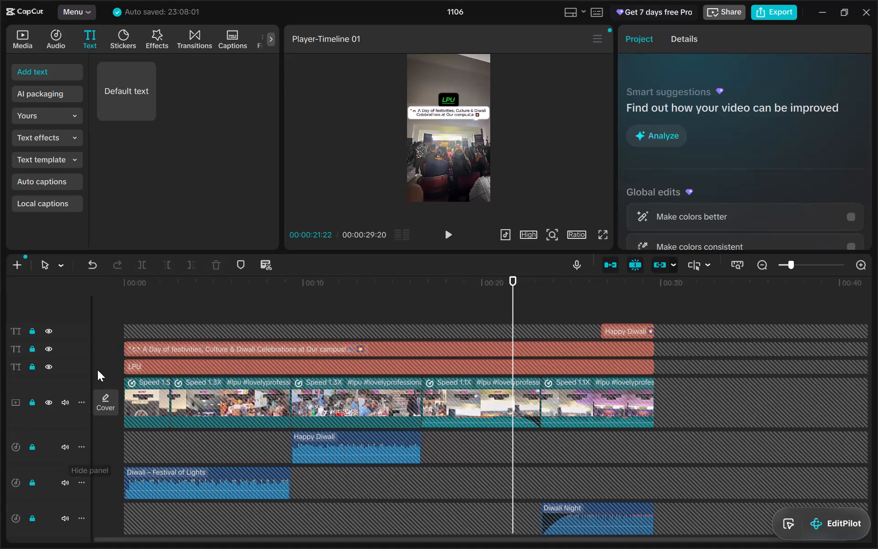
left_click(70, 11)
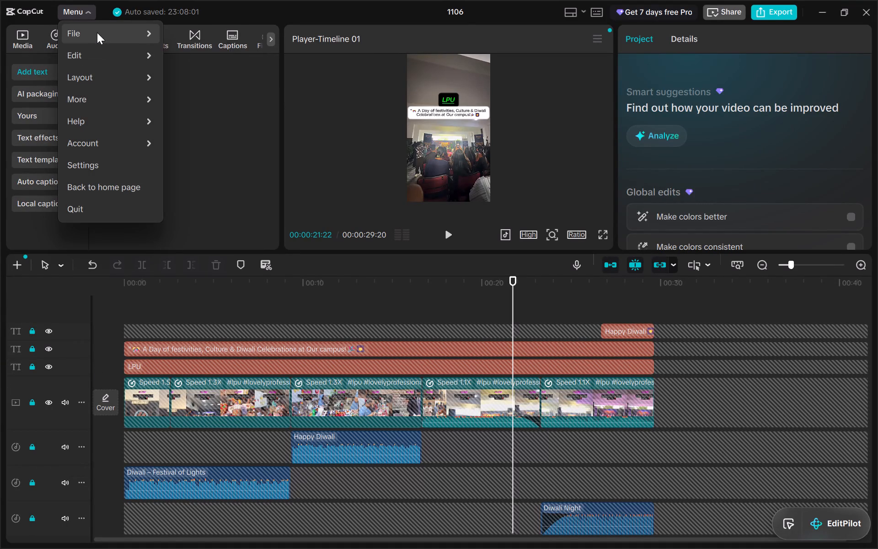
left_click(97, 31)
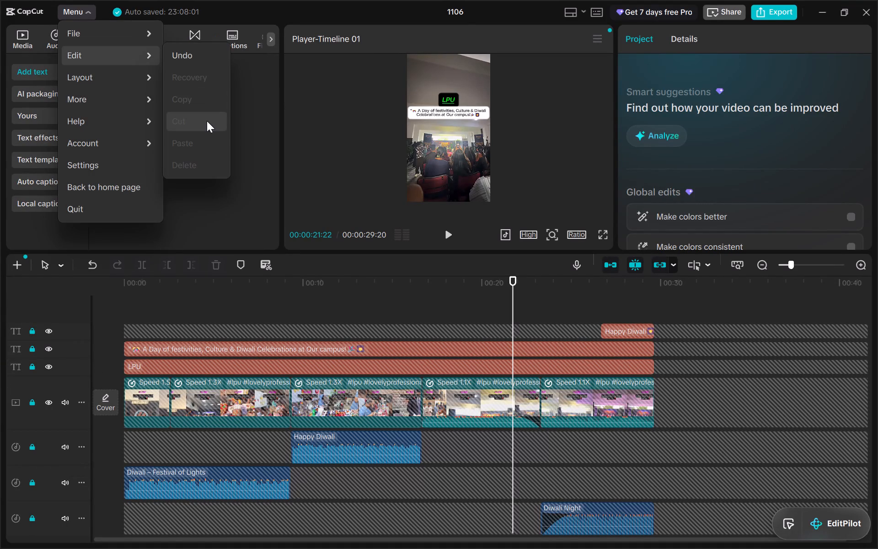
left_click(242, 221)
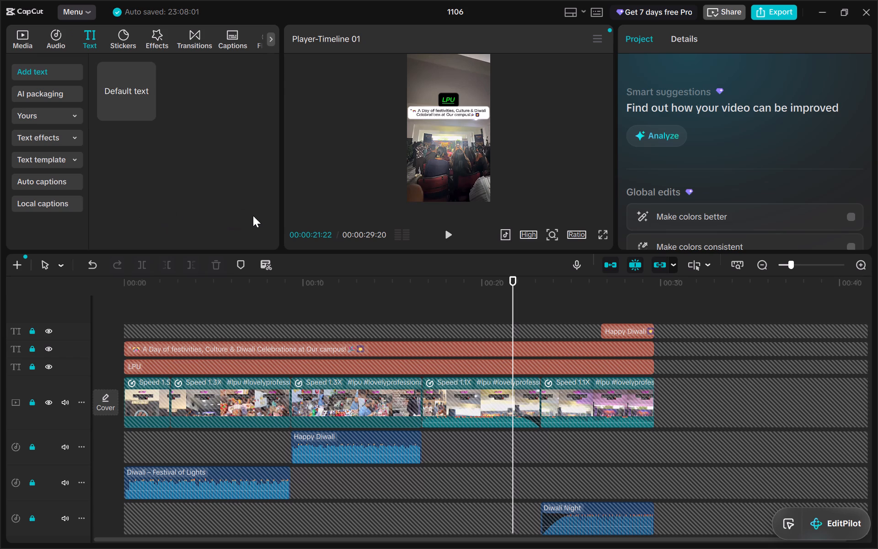
Leave the open project and go back to the home page.
scroll(253, 216, "right", 10)
scroll(150, 318, "right", 6)
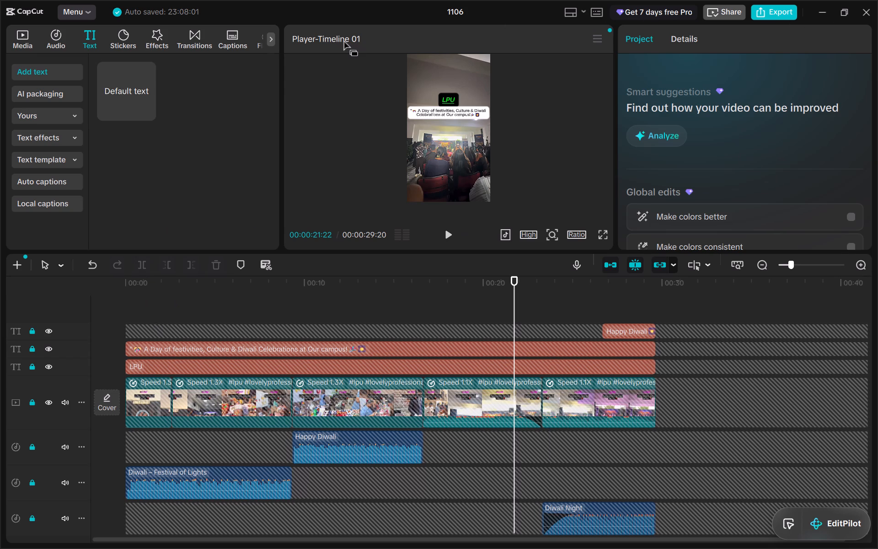
left_click(28, 37)
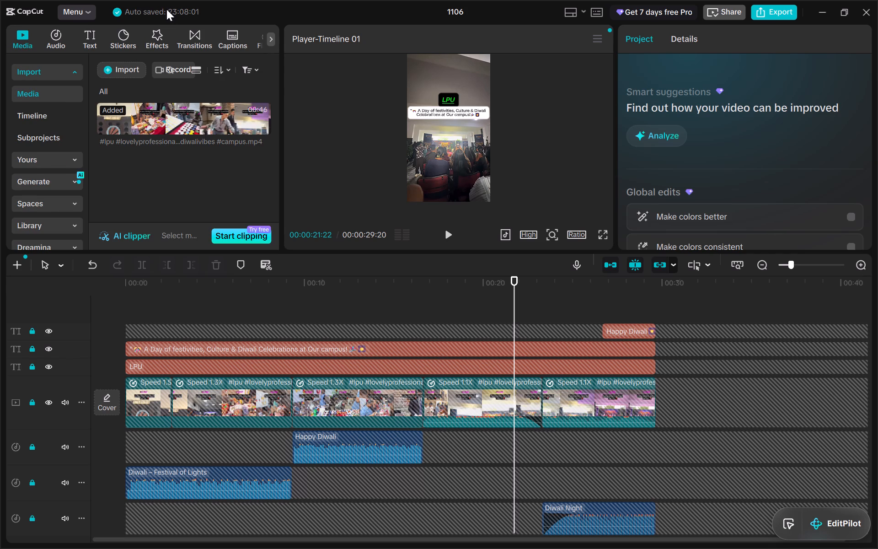
left_click(152, 11)
left_click(82, 9)
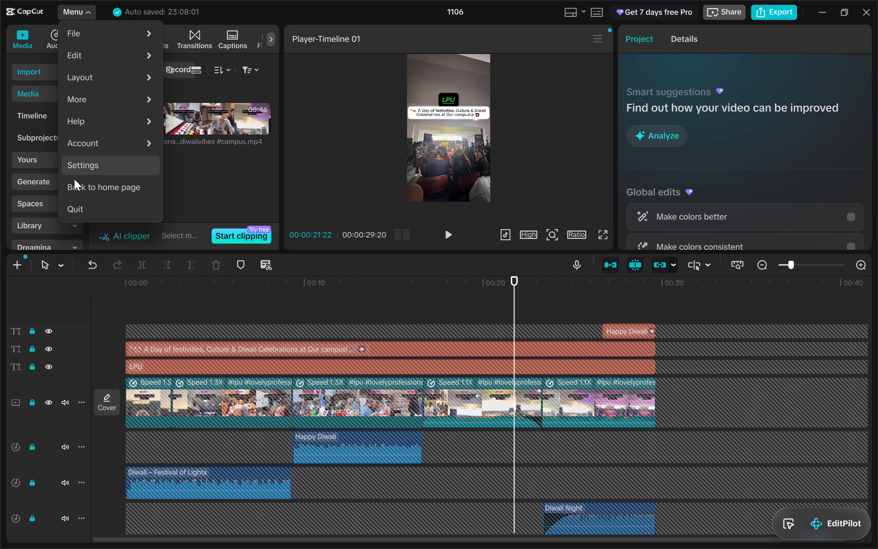
left_click(89, 186)
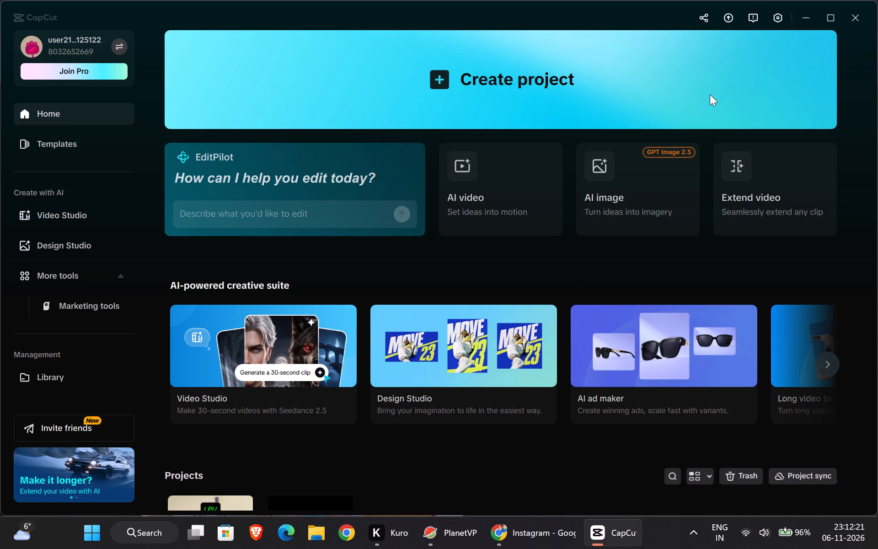
Look up the folder where projects are saved in the application settings and copy its full path.
left_click(774, 17)
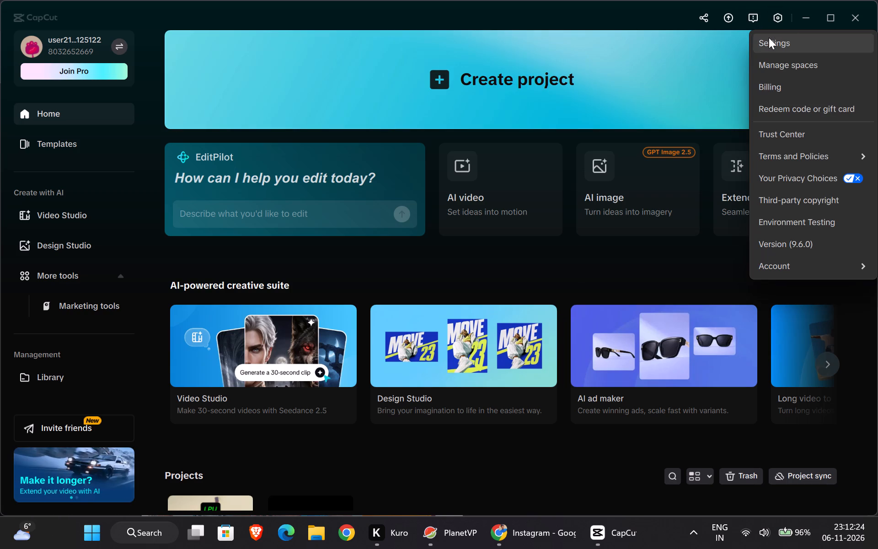
left_click(769, 38)
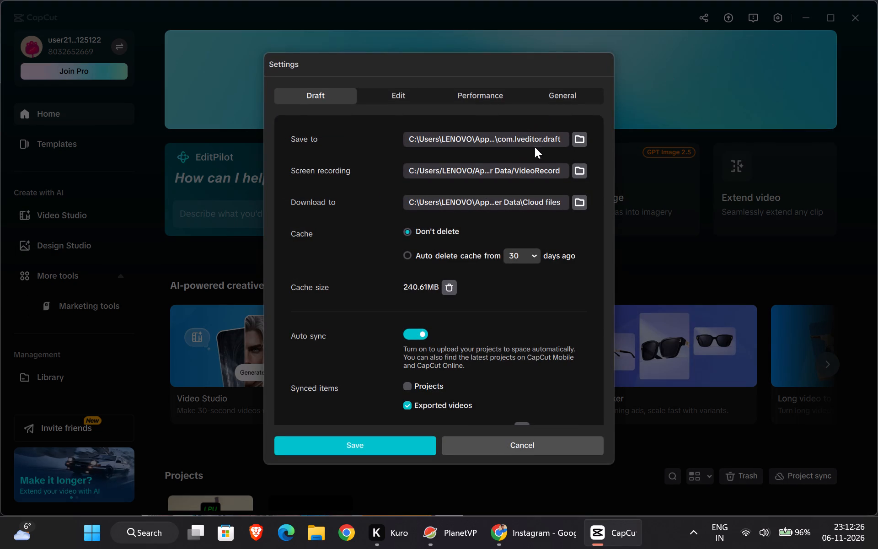
left_click(575, 136)
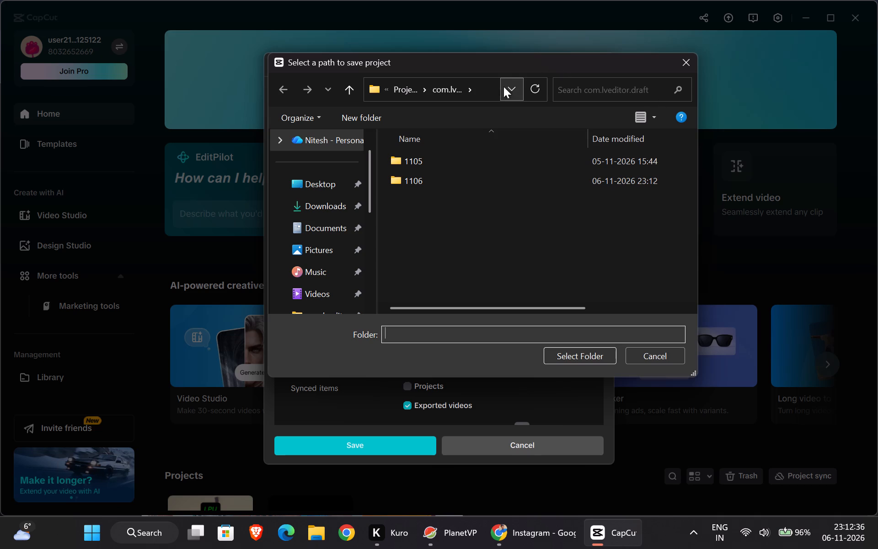
left_click(486, 86)
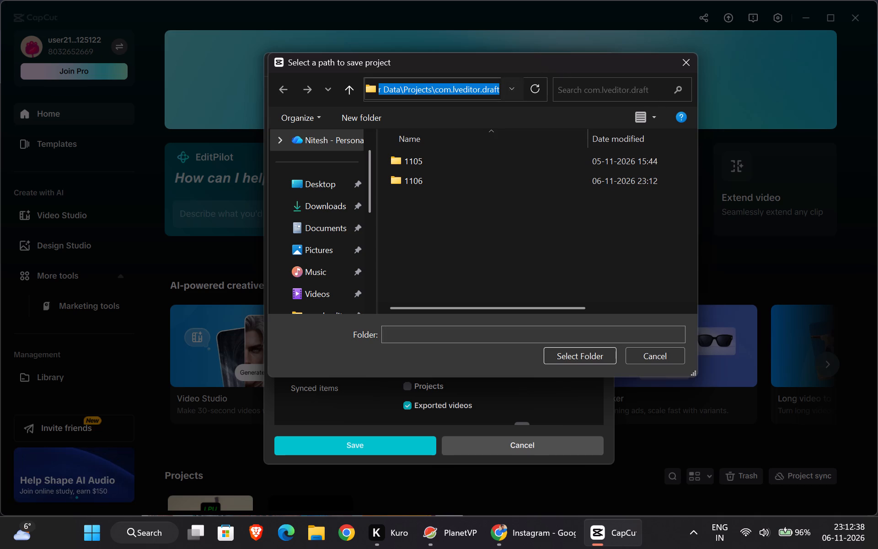
key("ctrl+c")
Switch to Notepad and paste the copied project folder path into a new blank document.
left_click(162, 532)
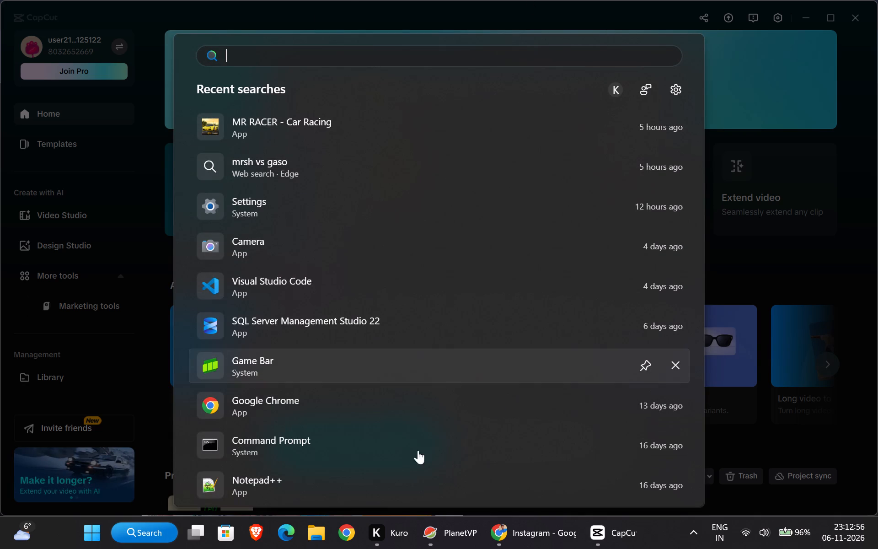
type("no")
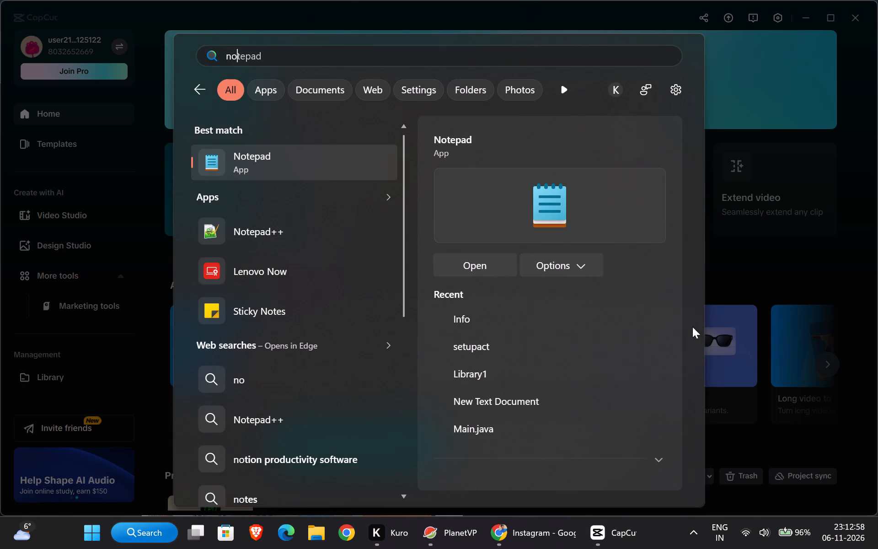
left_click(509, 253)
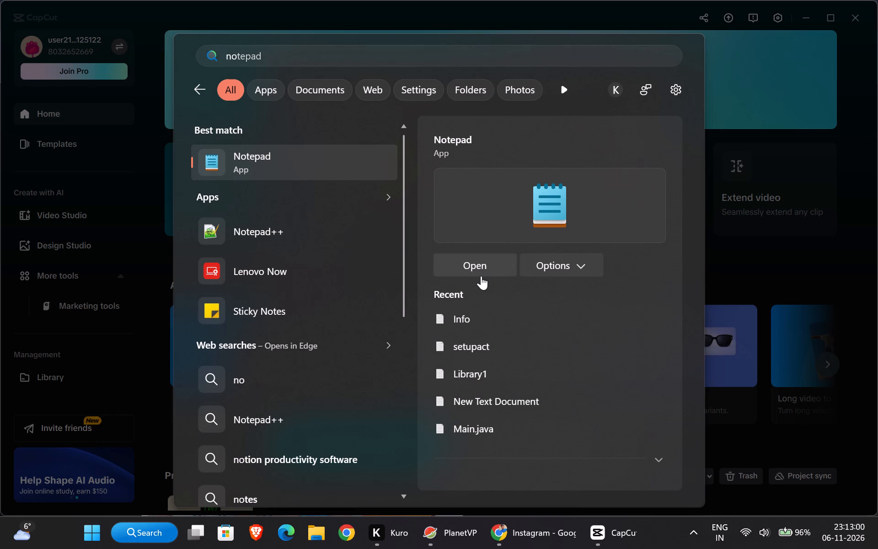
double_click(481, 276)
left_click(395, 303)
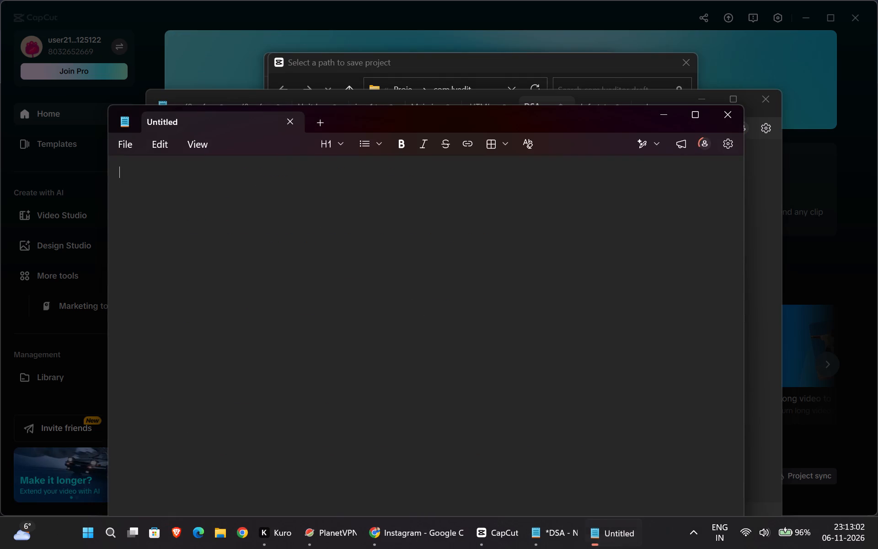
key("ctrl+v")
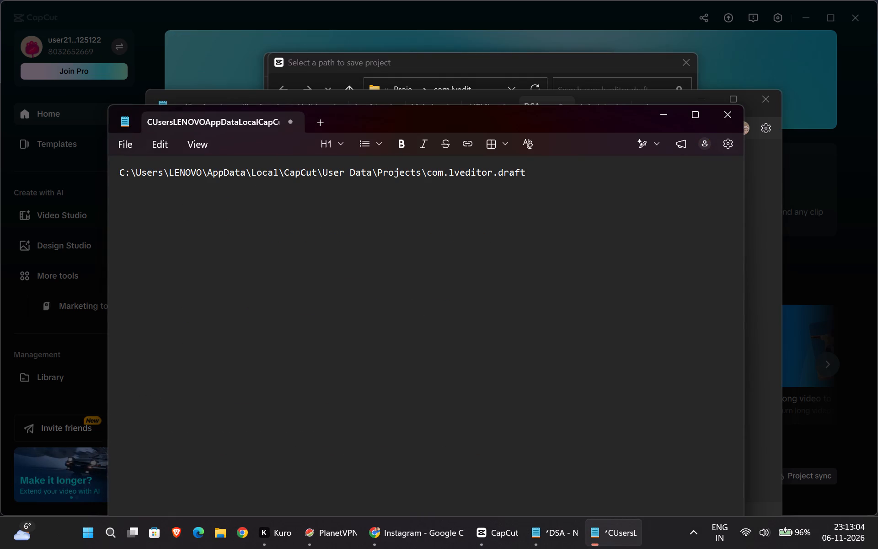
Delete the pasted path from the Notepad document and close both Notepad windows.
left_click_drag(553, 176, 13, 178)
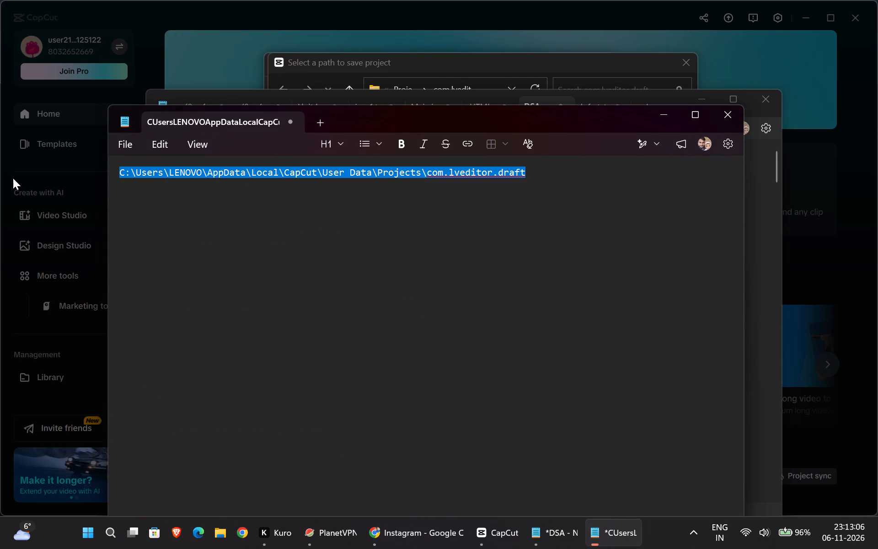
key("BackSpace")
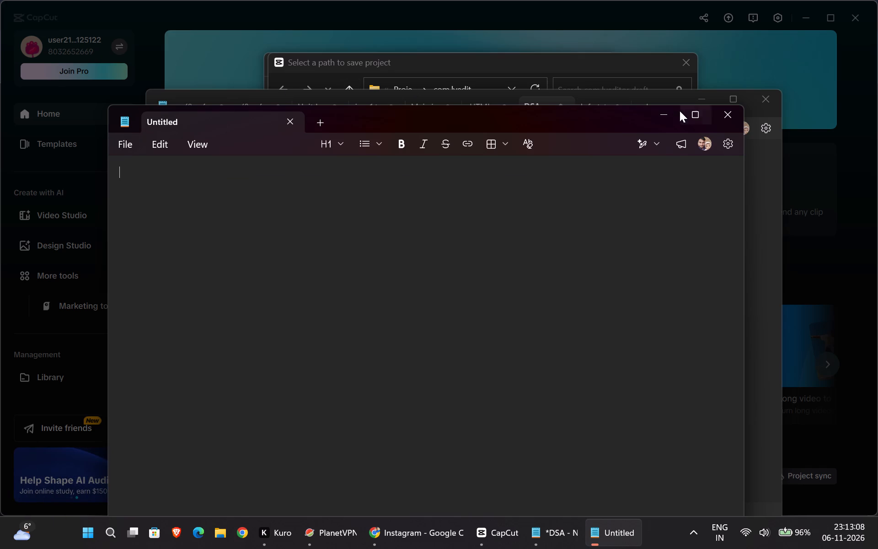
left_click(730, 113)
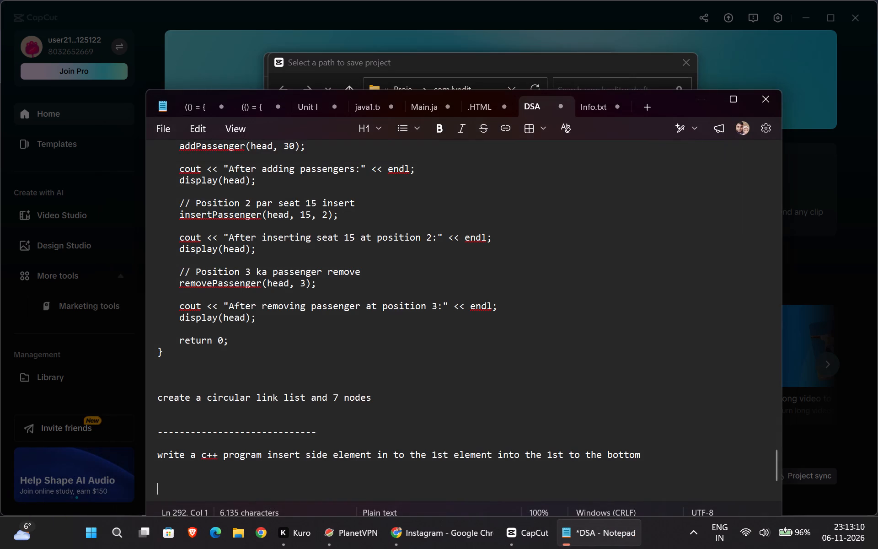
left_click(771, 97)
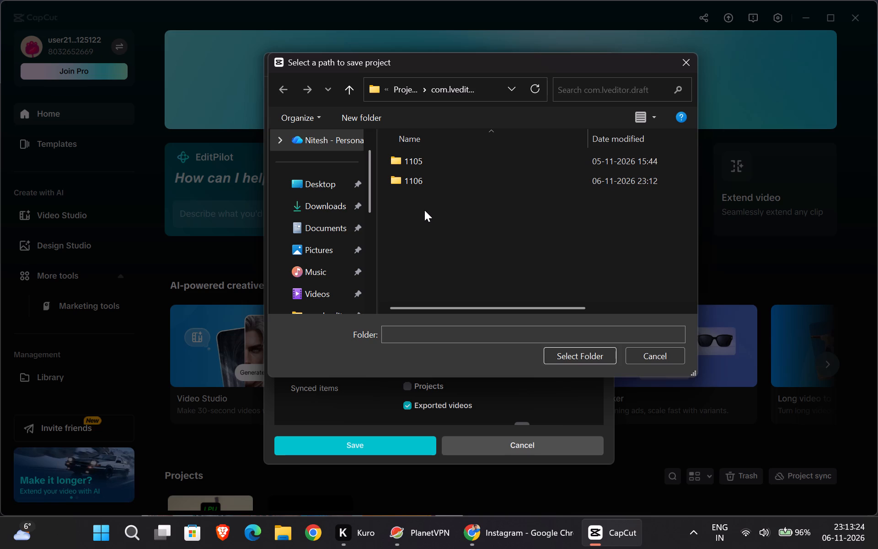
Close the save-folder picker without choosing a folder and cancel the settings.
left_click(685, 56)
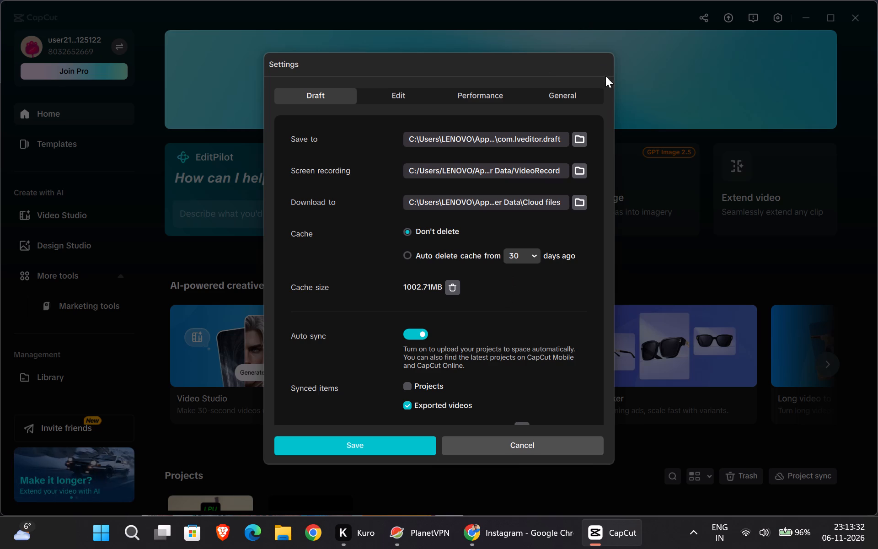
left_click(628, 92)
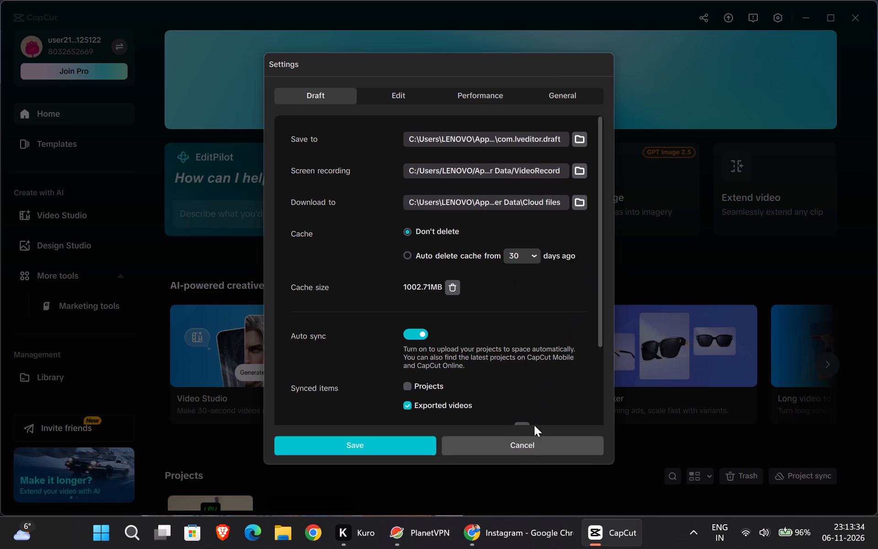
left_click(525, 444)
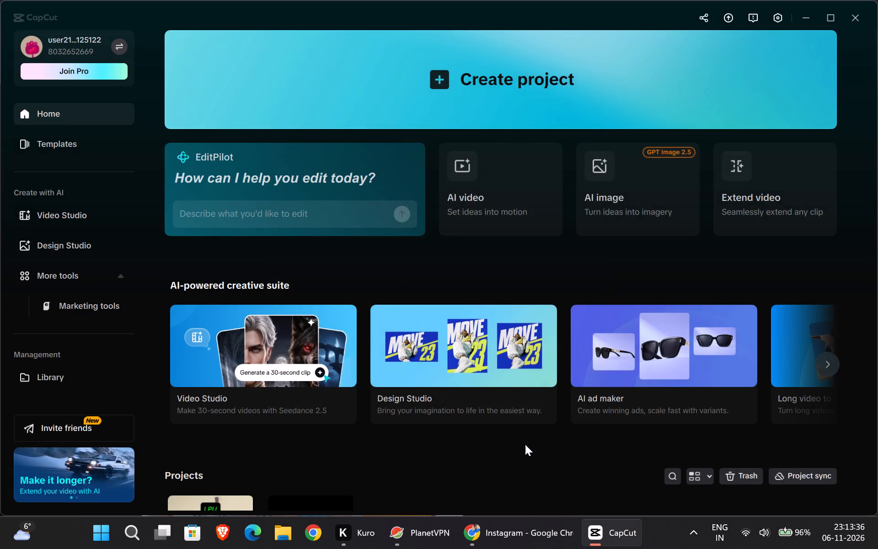
Reopen the 1106 project from the project list.
scroll(273, 462, "down", 3)
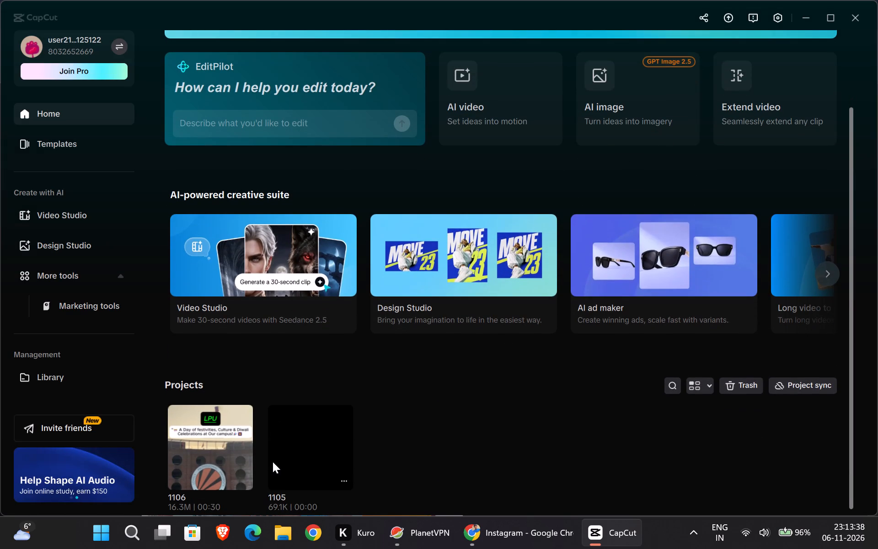
double_click(233, 465)
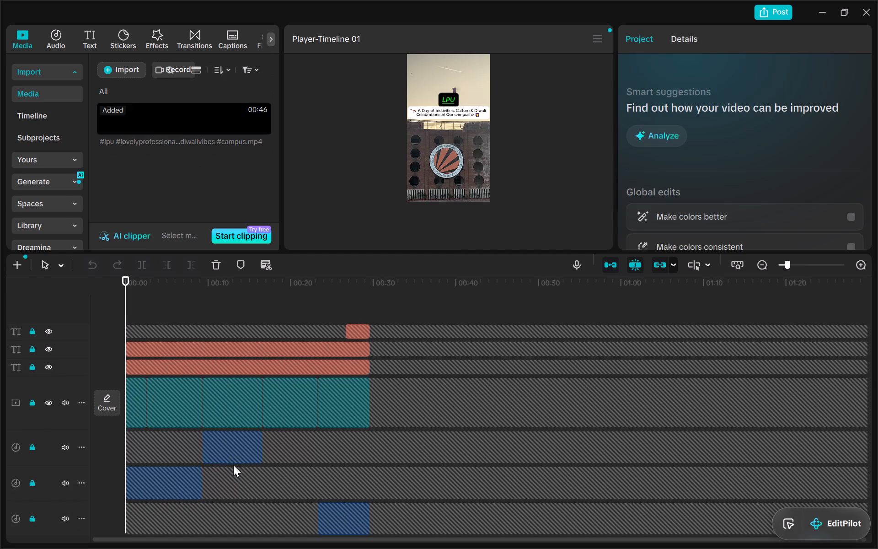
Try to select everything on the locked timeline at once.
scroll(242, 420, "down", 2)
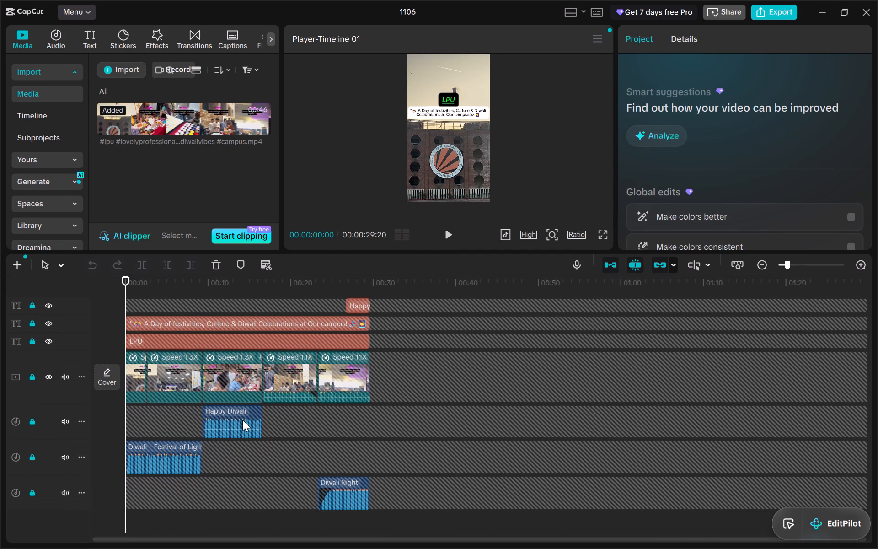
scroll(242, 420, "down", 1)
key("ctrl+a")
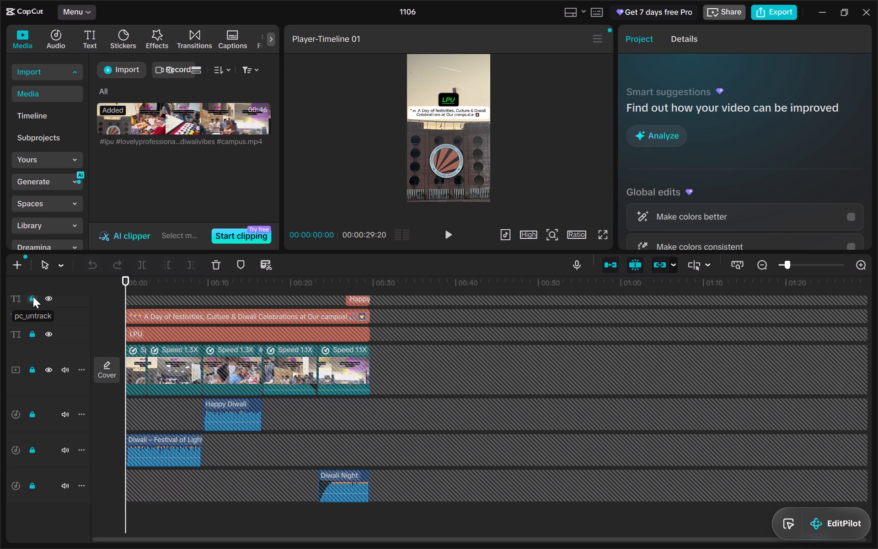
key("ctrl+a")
Unlock the three text tracks and the main video track.
left_click(31, 299)
left_click(31, 317)
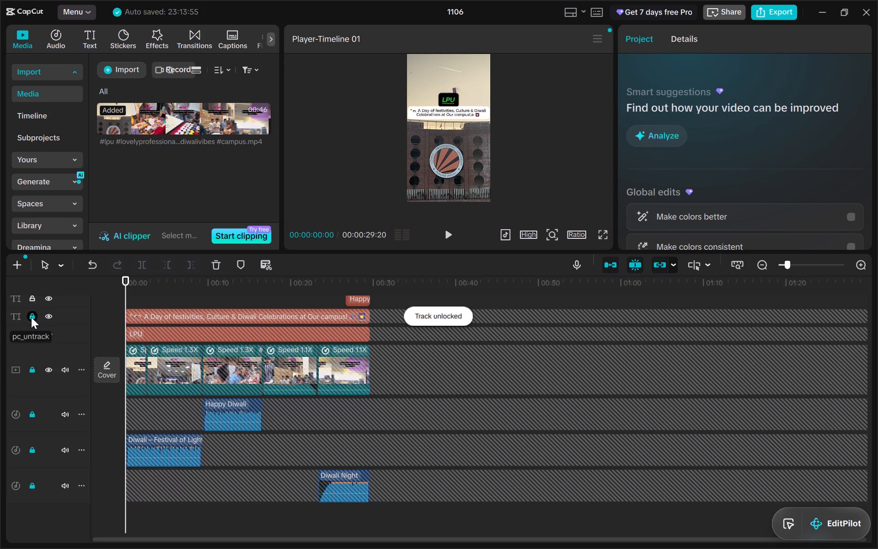
scroll(31, 317, "up", 3)
scroll(176, 347, "up", 1)
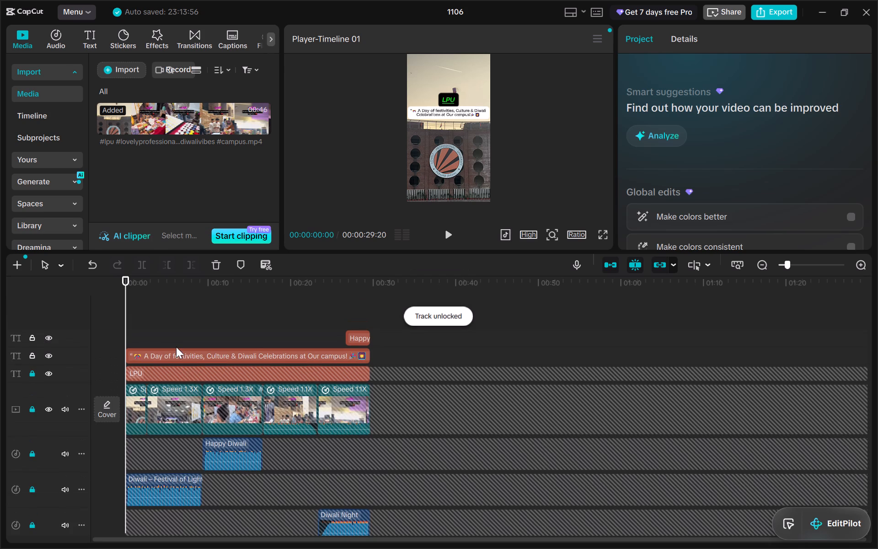
scroll(176, 347, "up", 1)
left_click(31, 374)
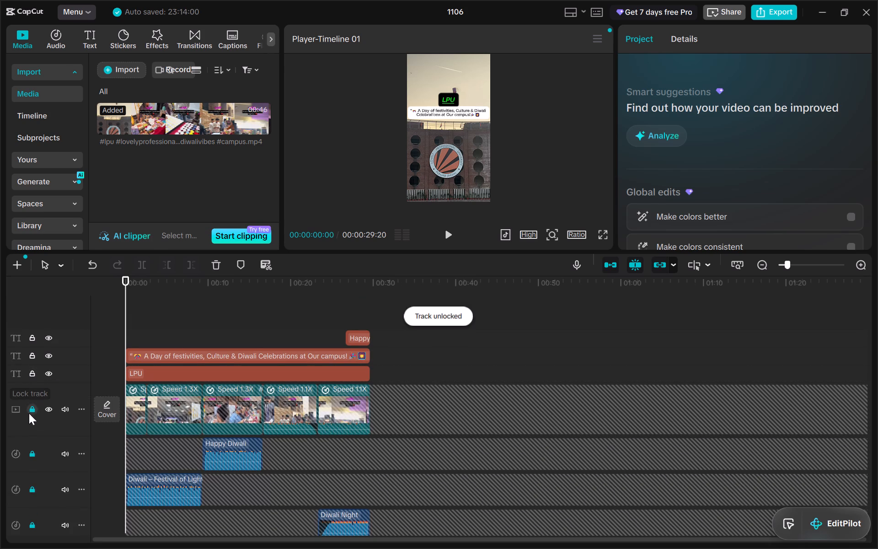
left_click(30, 401)
left_click(32, 410)
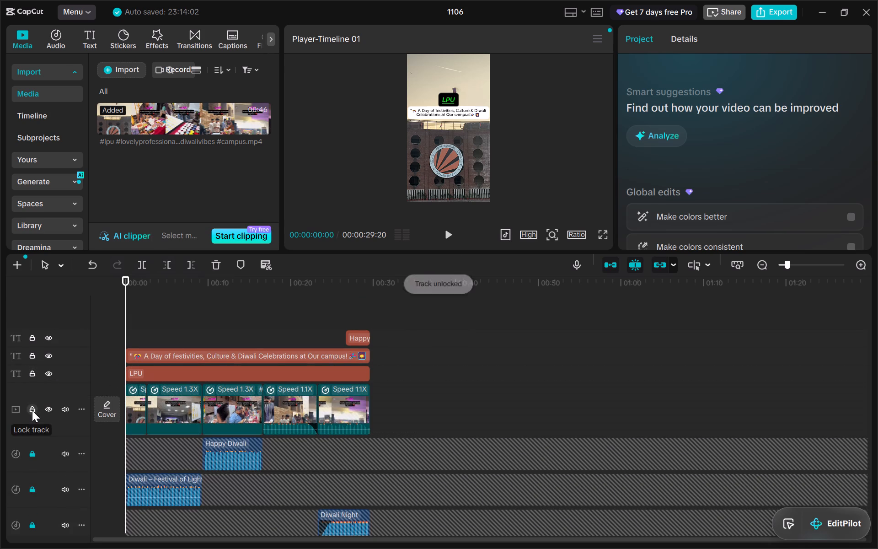
Unlock the three audio tracks holding "Happy Diwali", "Diwali – Festival of Lights" and "Diwali Night".
scroll(102, 431, "down", 2)
left_click(28, 453)
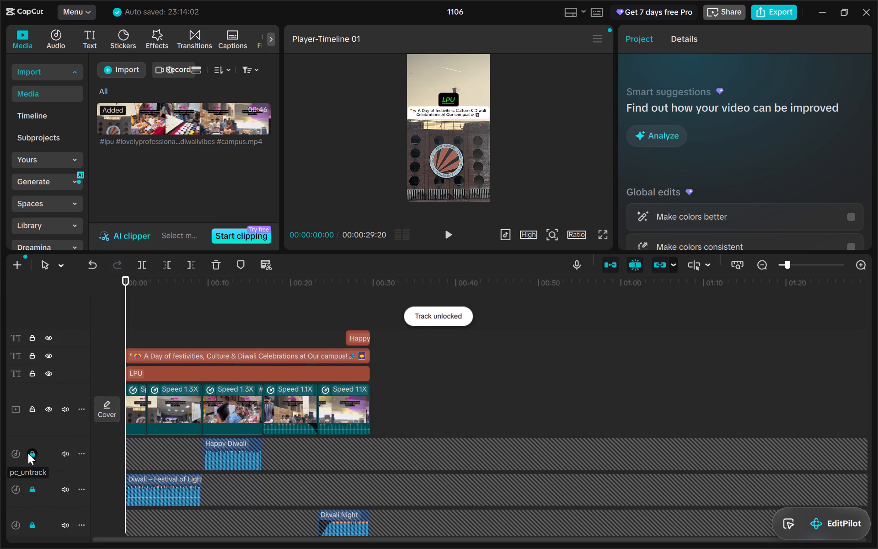
left_click(31, 487)
scroll(31, 487, "down", 1)
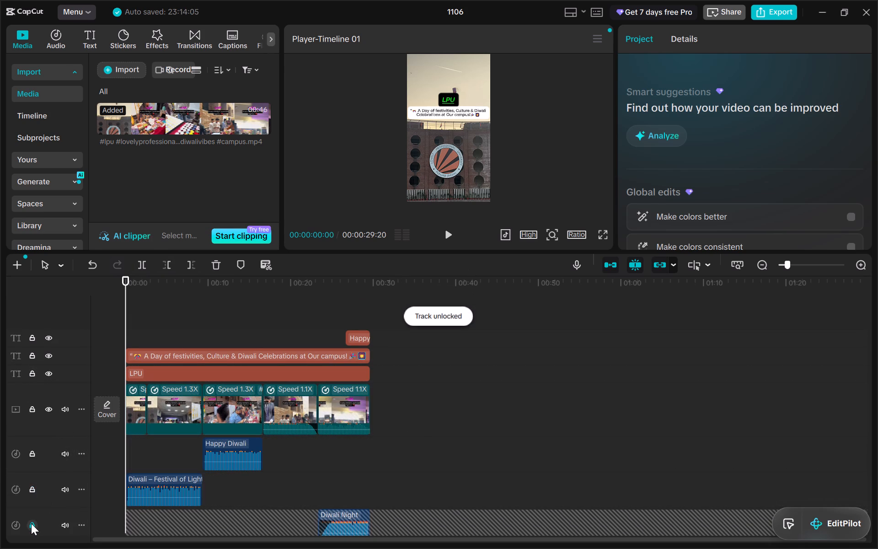
left_click(31, 524)
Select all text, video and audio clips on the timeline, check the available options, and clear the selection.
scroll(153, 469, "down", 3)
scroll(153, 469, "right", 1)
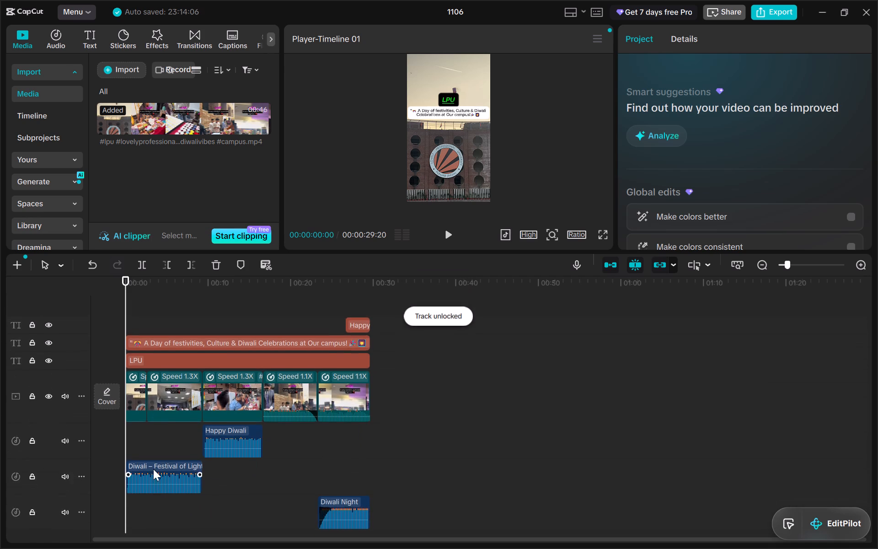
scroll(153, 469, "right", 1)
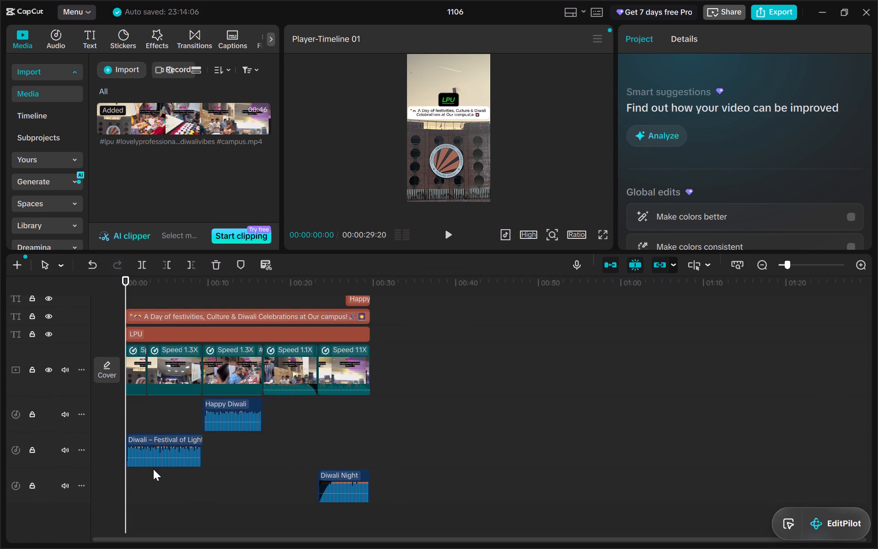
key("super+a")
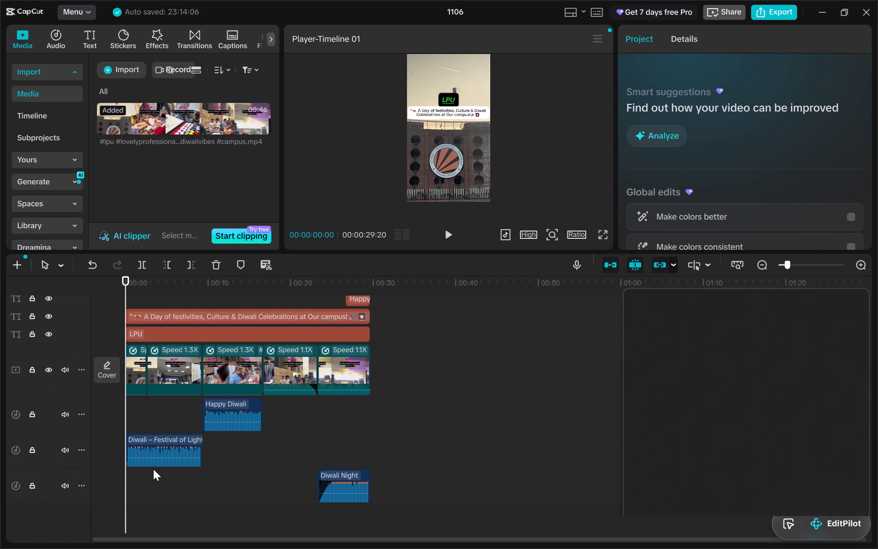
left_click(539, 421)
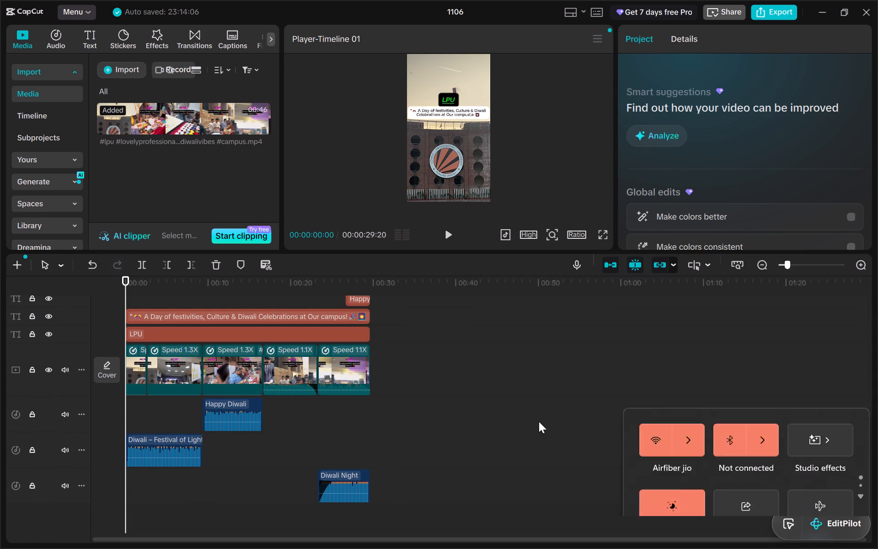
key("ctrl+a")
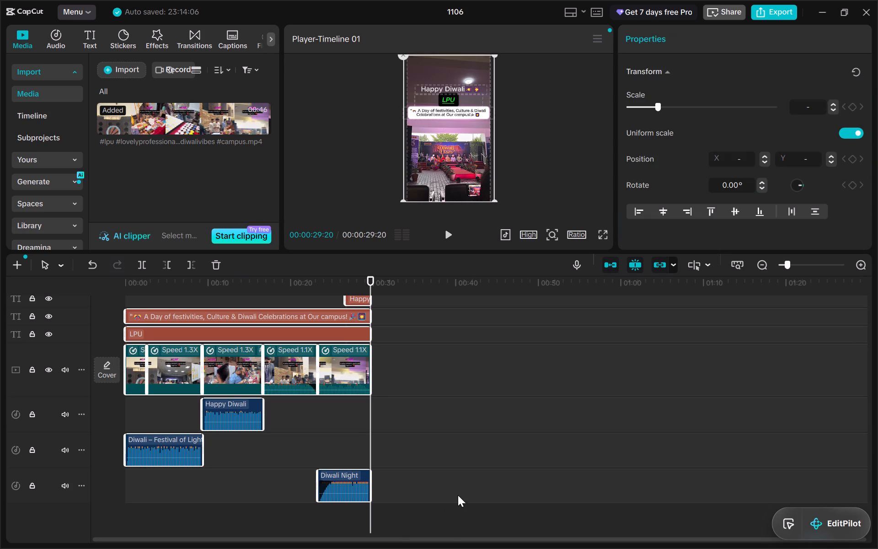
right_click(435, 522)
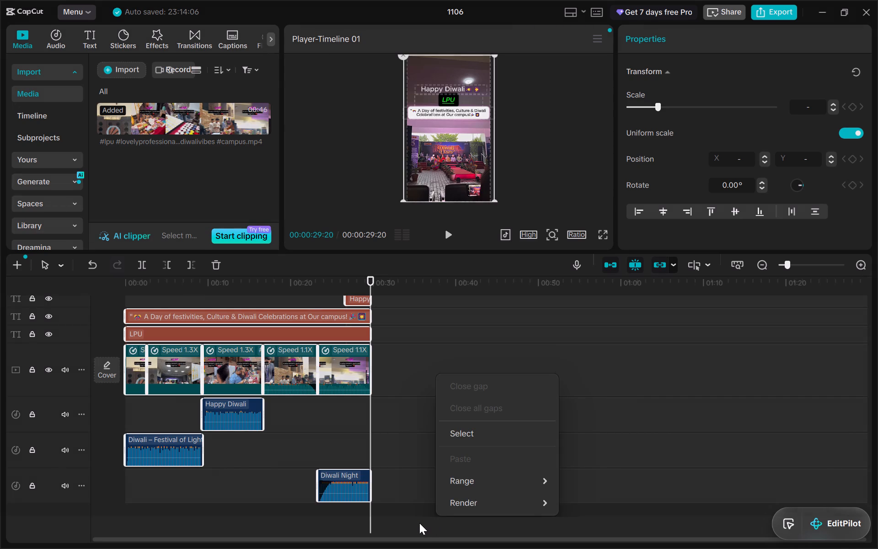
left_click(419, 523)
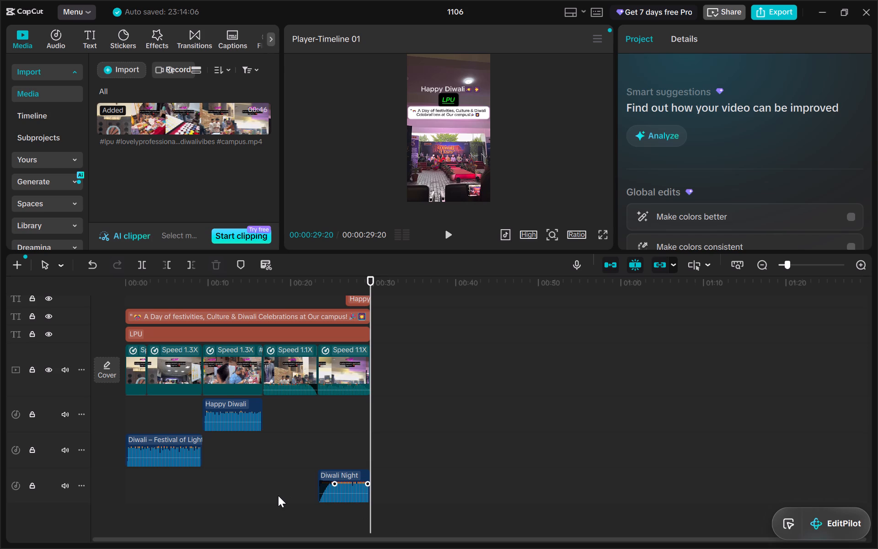
Select all text, video and audio clips on the timeline again and bring up the available options.
key("ctrl+a")
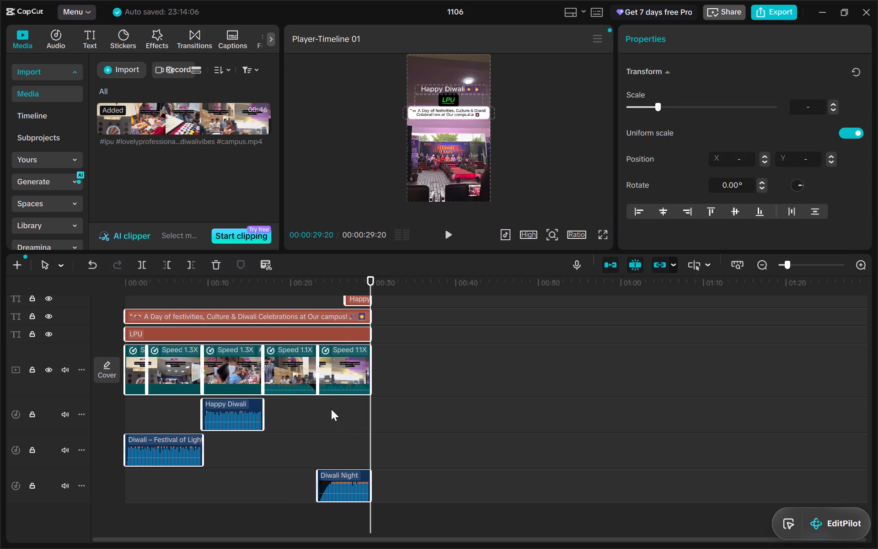
right_click(331, 412)
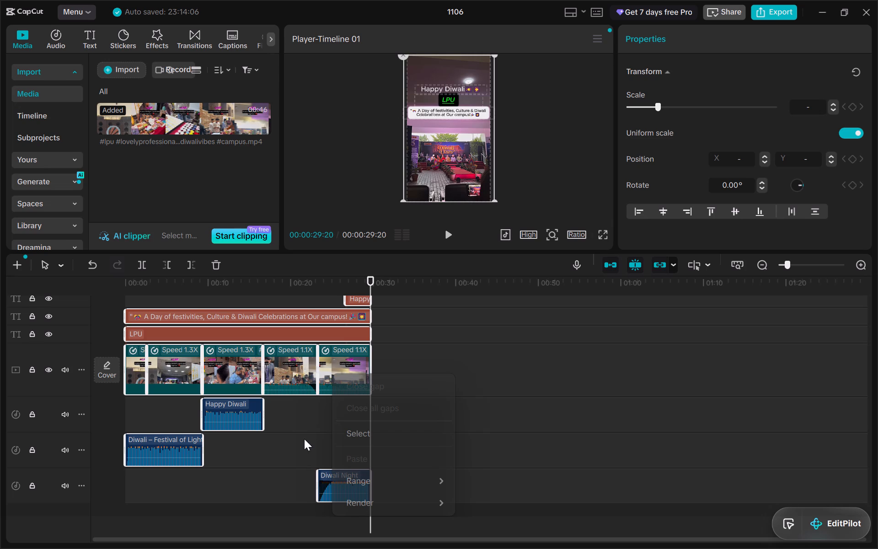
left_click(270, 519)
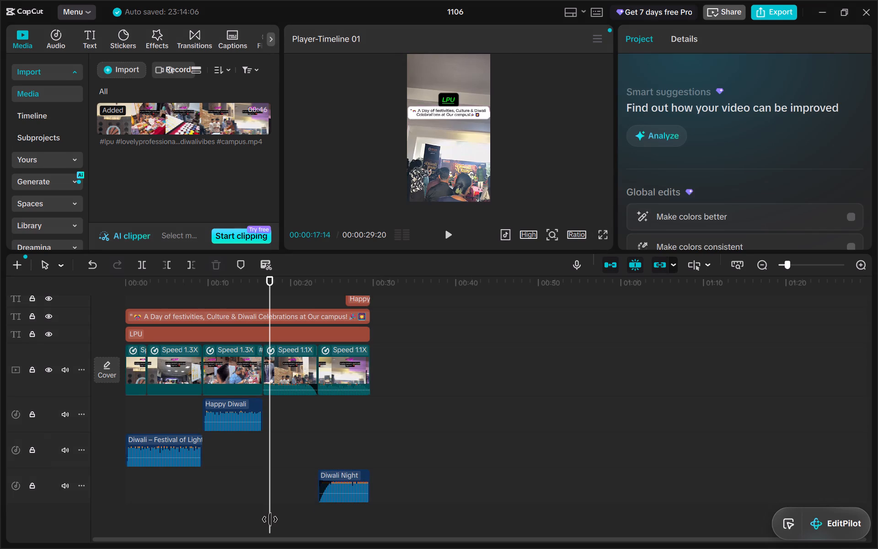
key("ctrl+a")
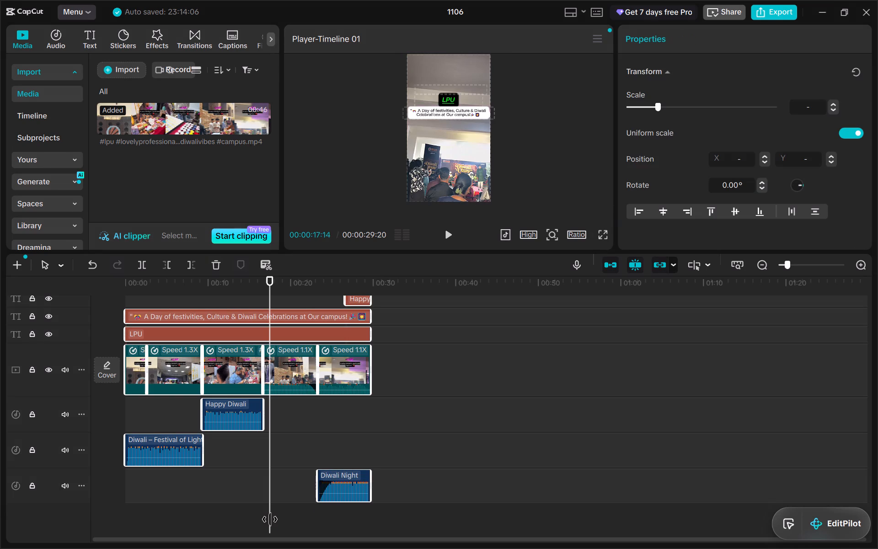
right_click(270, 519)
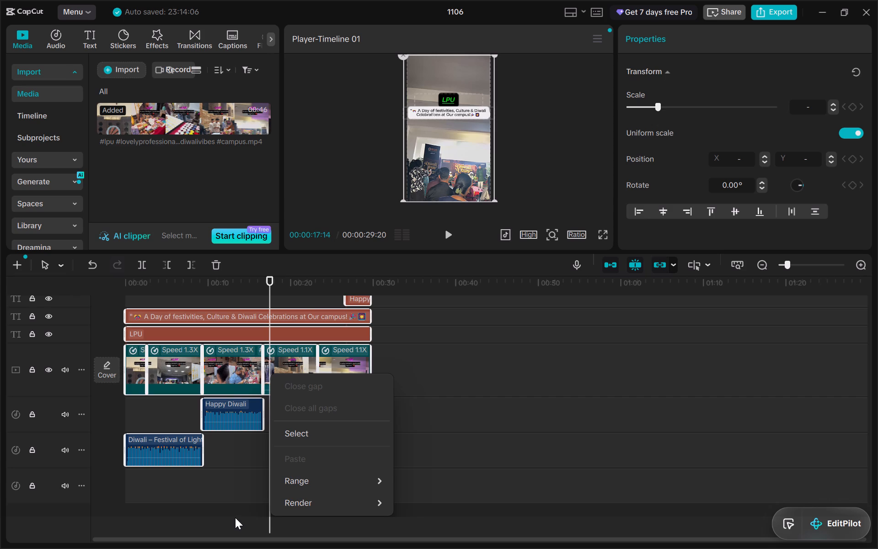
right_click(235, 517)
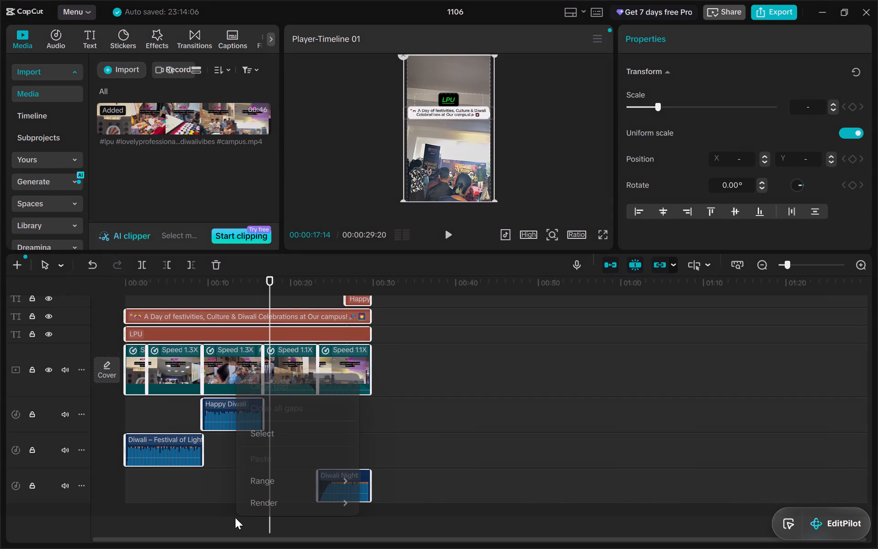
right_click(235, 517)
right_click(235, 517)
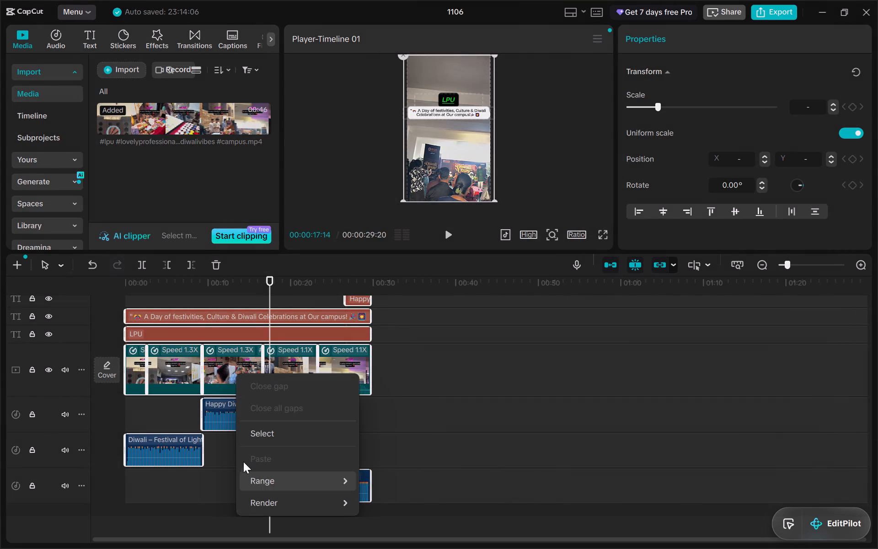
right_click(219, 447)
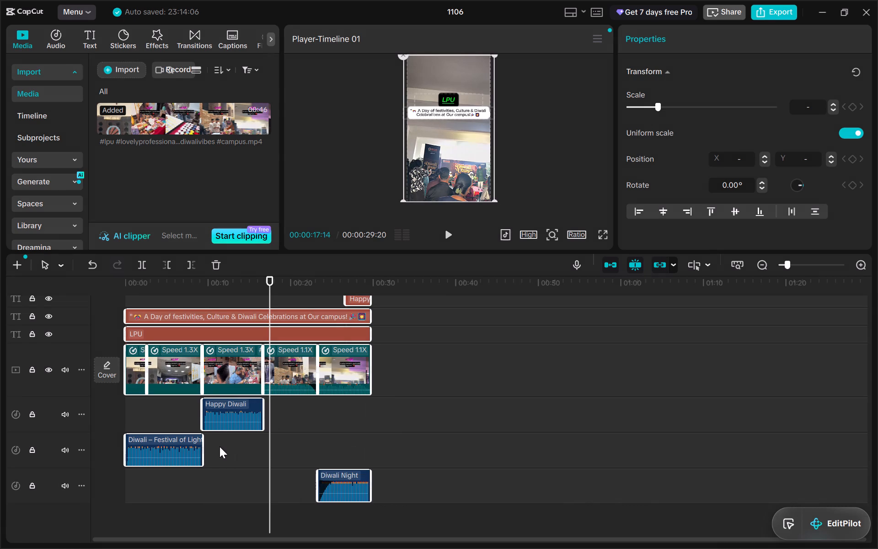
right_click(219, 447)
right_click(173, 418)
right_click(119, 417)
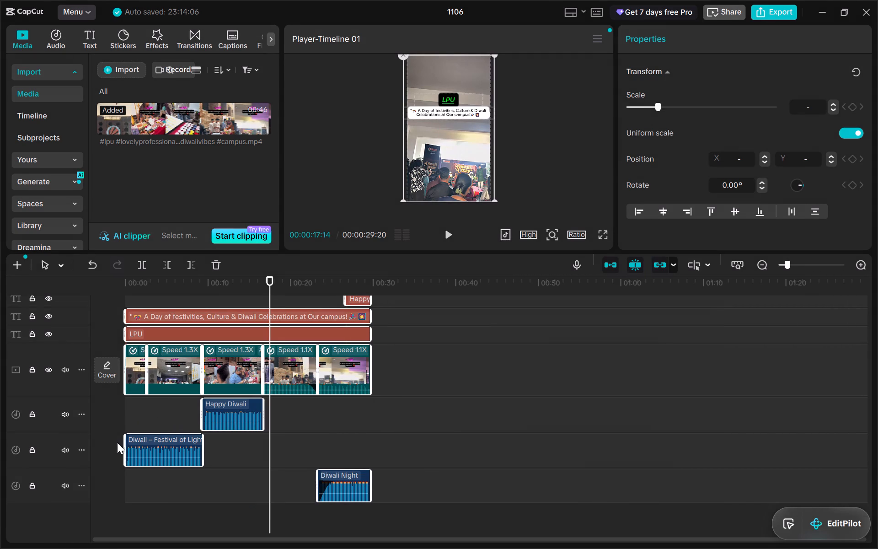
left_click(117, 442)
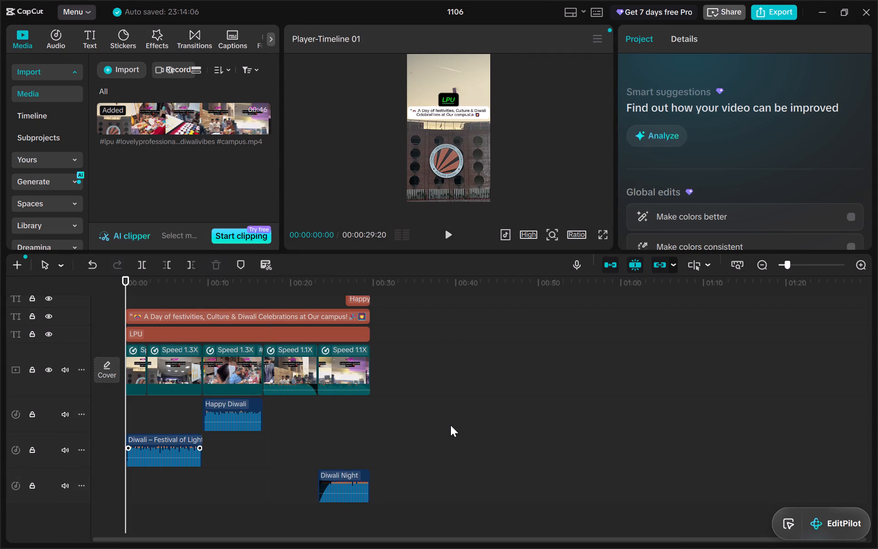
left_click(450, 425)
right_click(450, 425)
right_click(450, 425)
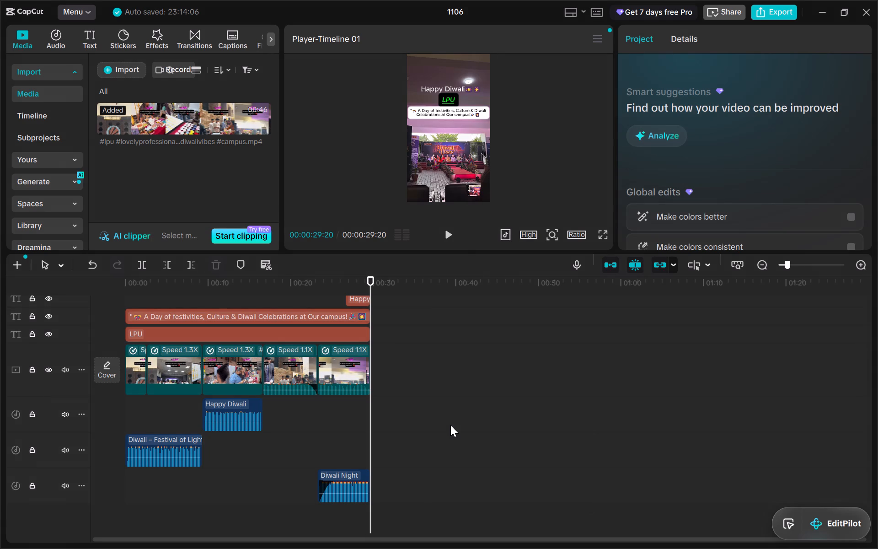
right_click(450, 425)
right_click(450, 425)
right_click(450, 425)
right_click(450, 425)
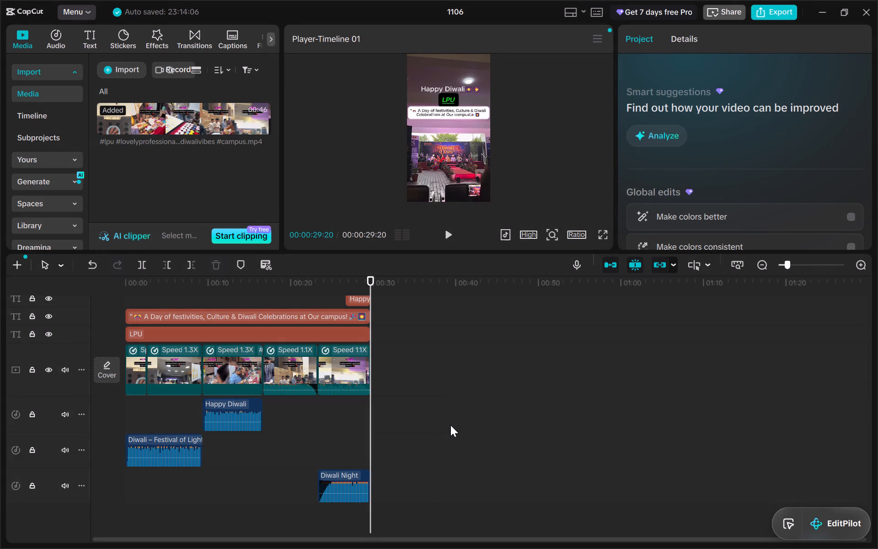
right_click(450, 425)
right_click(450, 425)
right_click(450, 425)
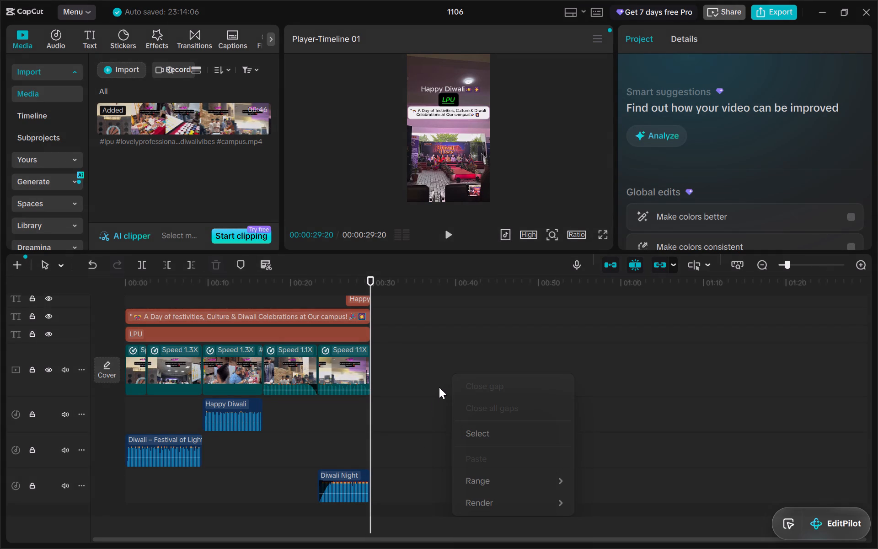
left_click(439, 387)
Select every text, video and audio clip on the timeline and check the Render options offered there.
scroll(538, 178, "up", 10)
scroll(397, 406, "up", 5)
key("ctrl+a")
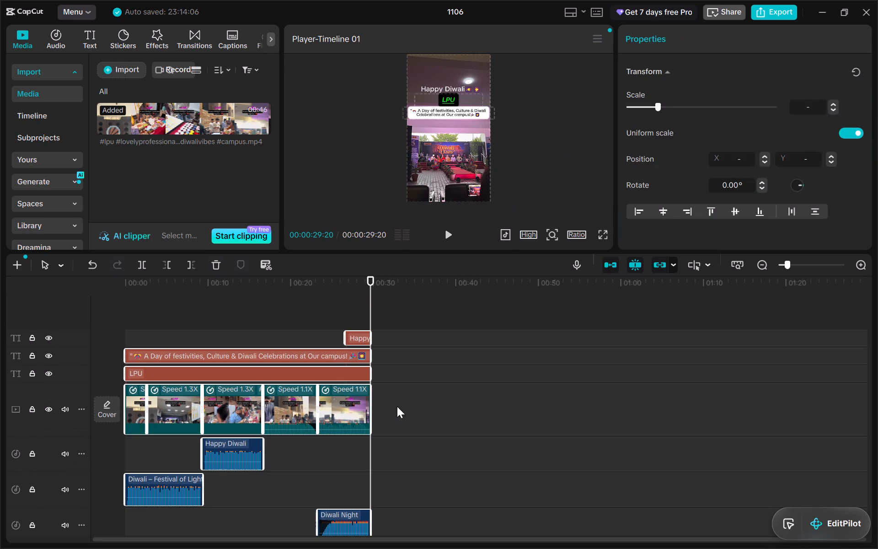
right_click(397, 406)
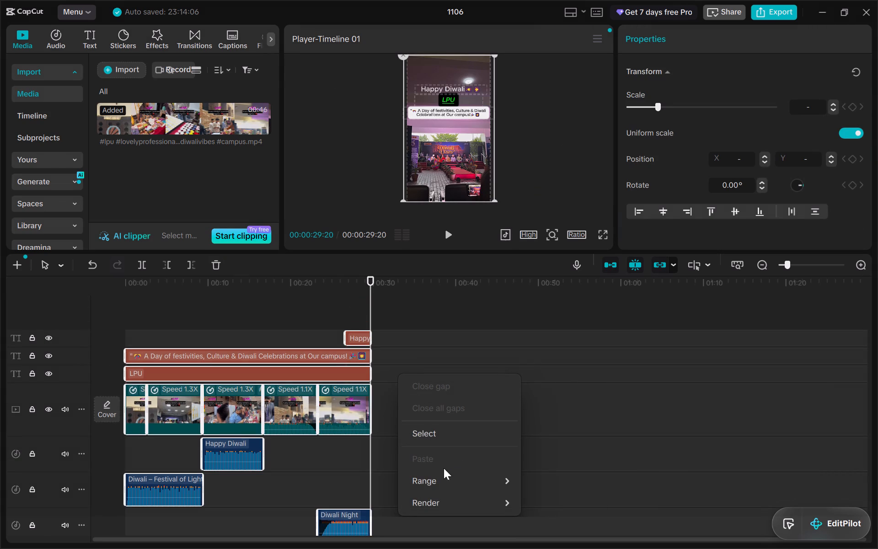
left_click(543, 393)
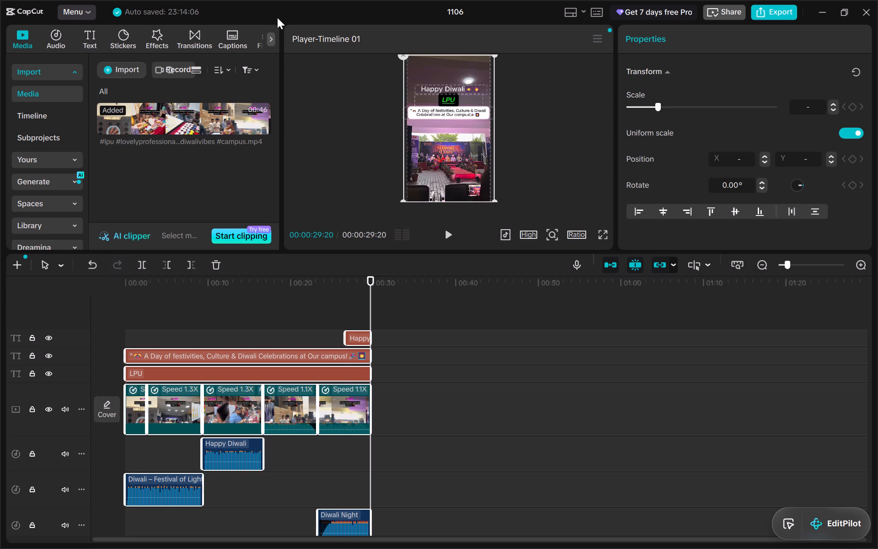
Export the finished video at 4K resolution, keeping the other export settings.
left_click(759, 9)
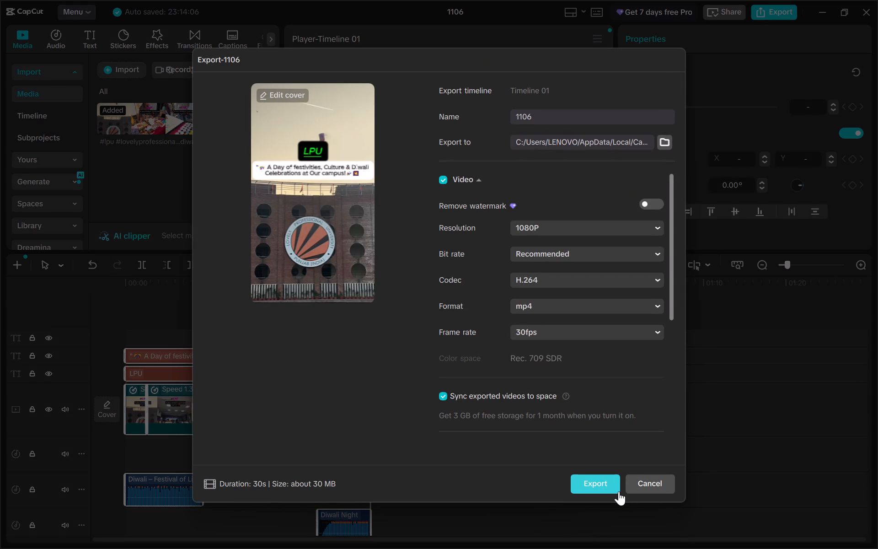
left_click(638, 221)
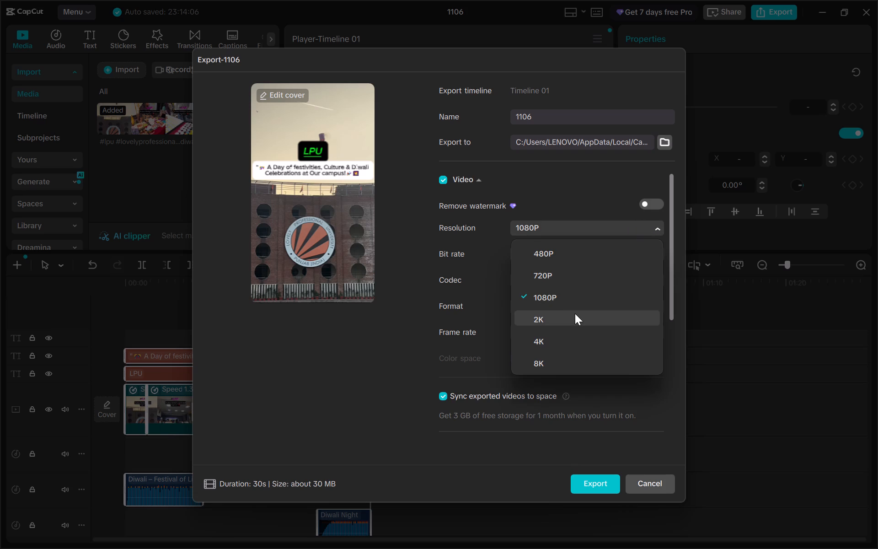
left_click(569, 318)
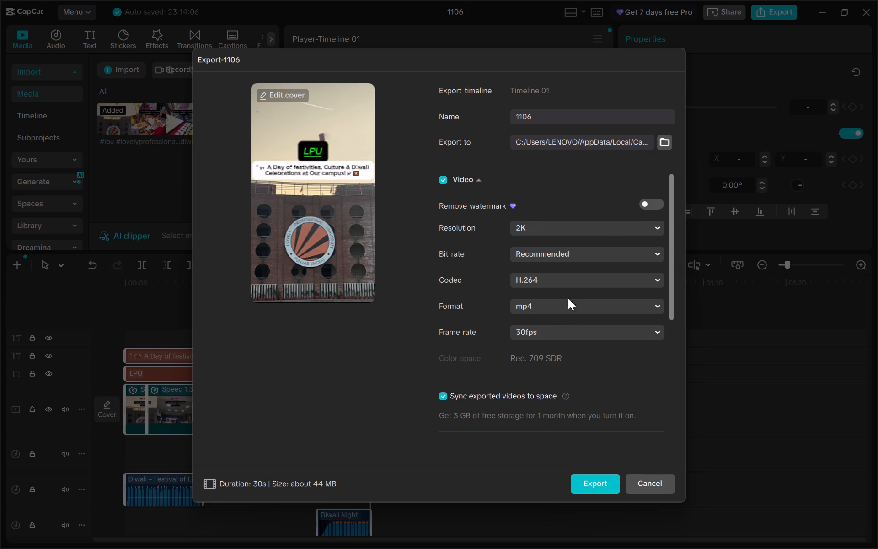
left_click(612, 226)
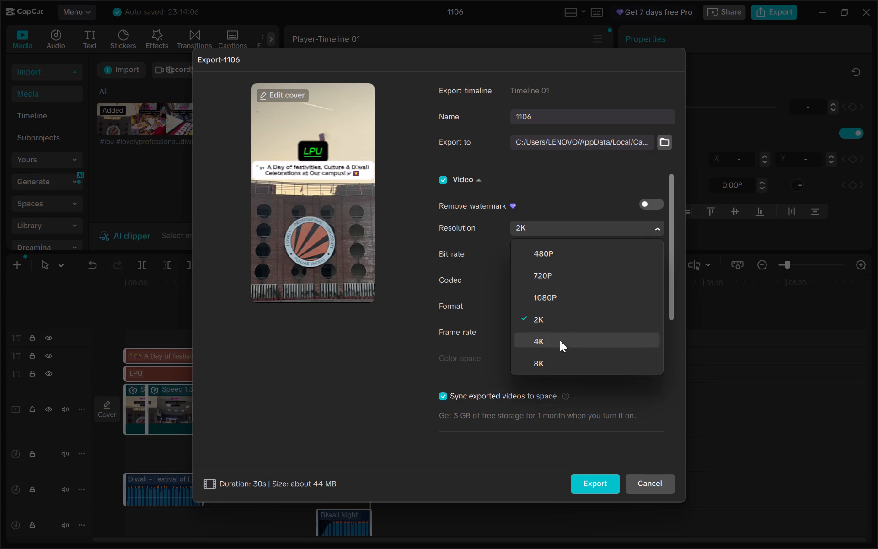
left_click(558, 339)
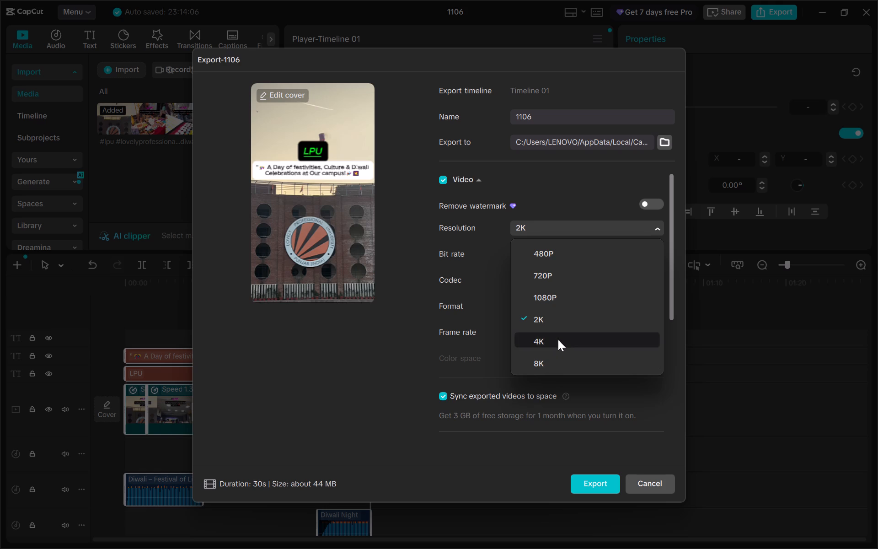
left_click(595, 483)
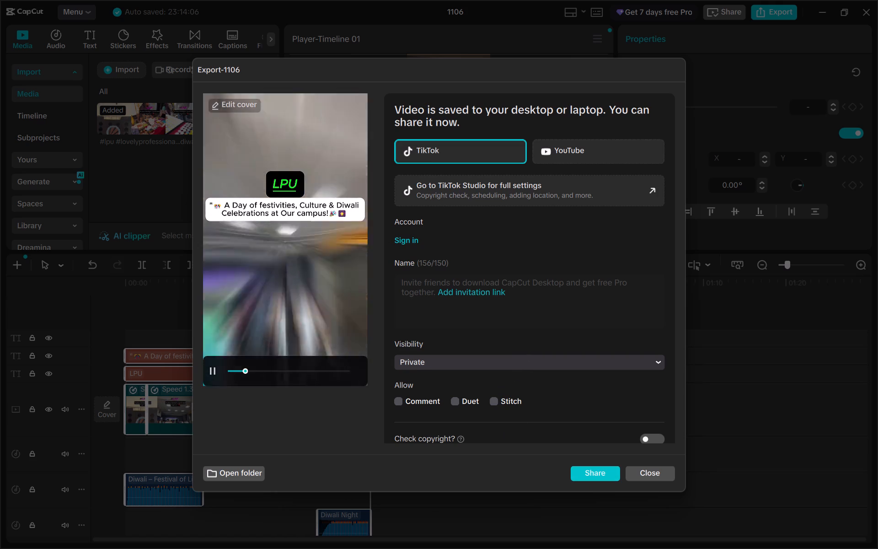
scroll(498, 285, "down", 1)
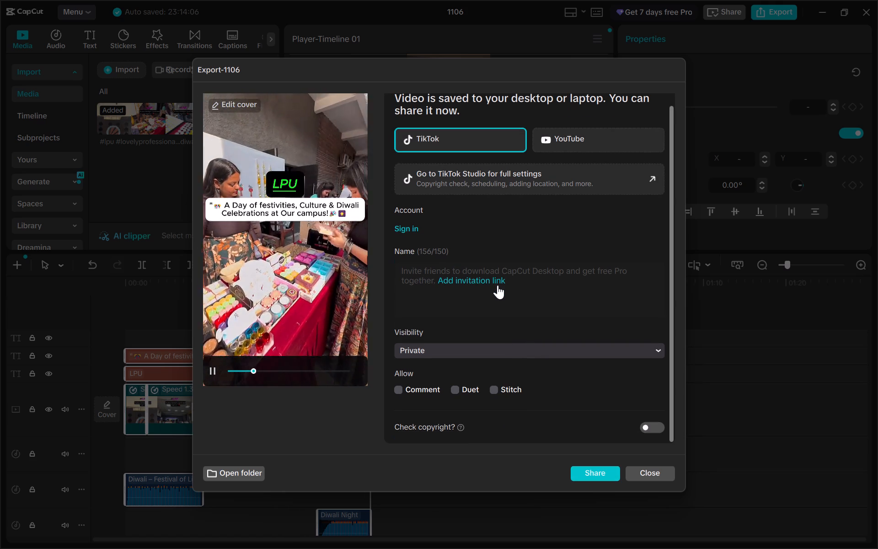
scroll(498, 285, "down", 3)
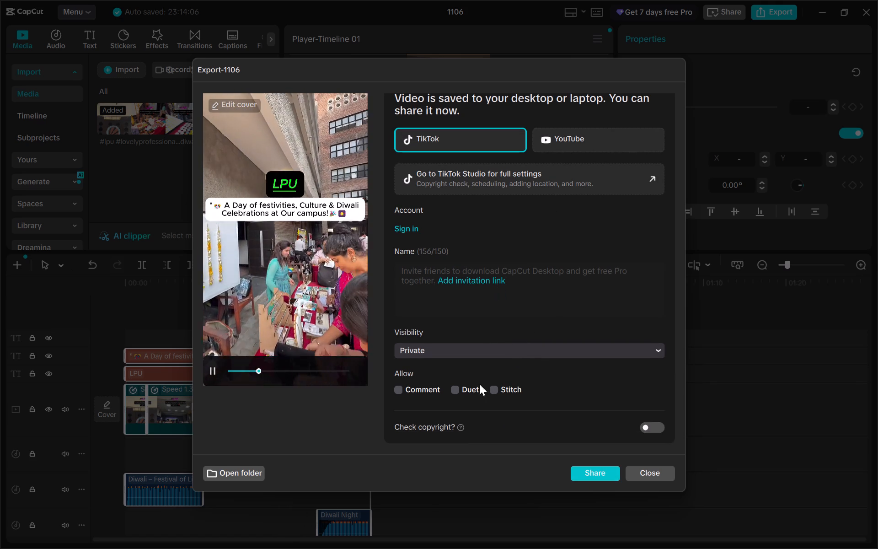